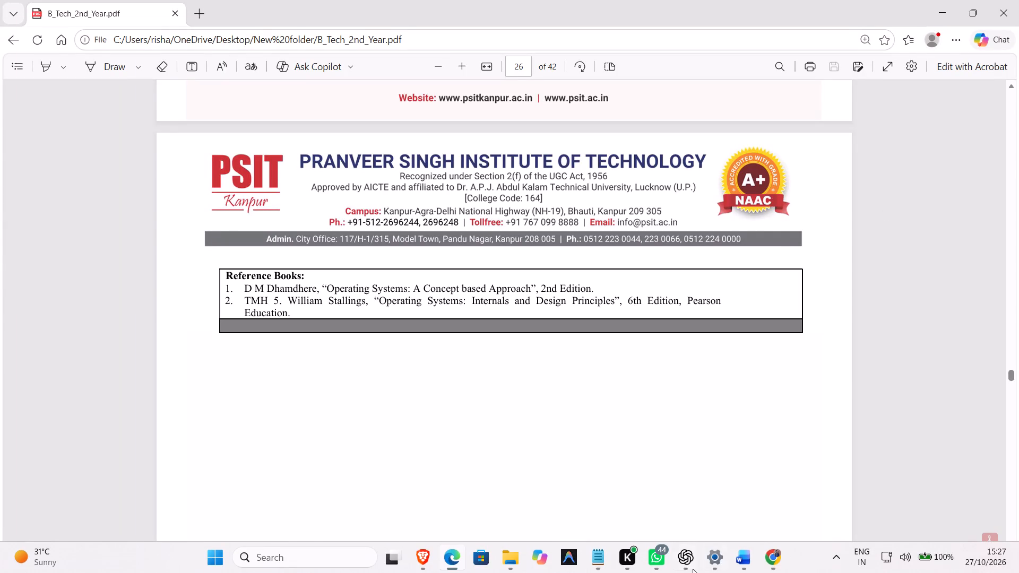
# Switch to Google Chrome and open the navrang.club website.
pyautogui.click(768, 571)
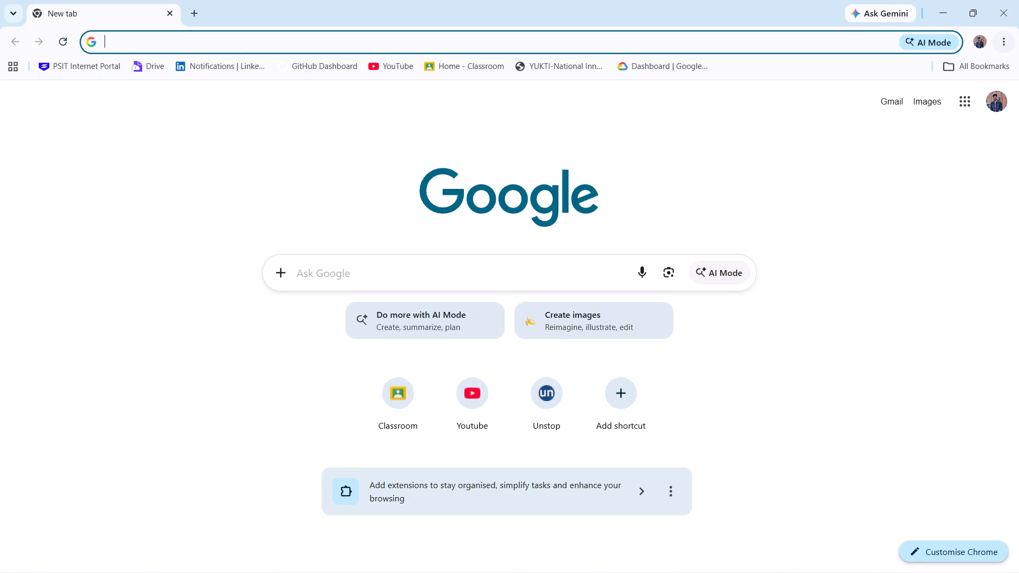
pyautogui.click(784, 46)
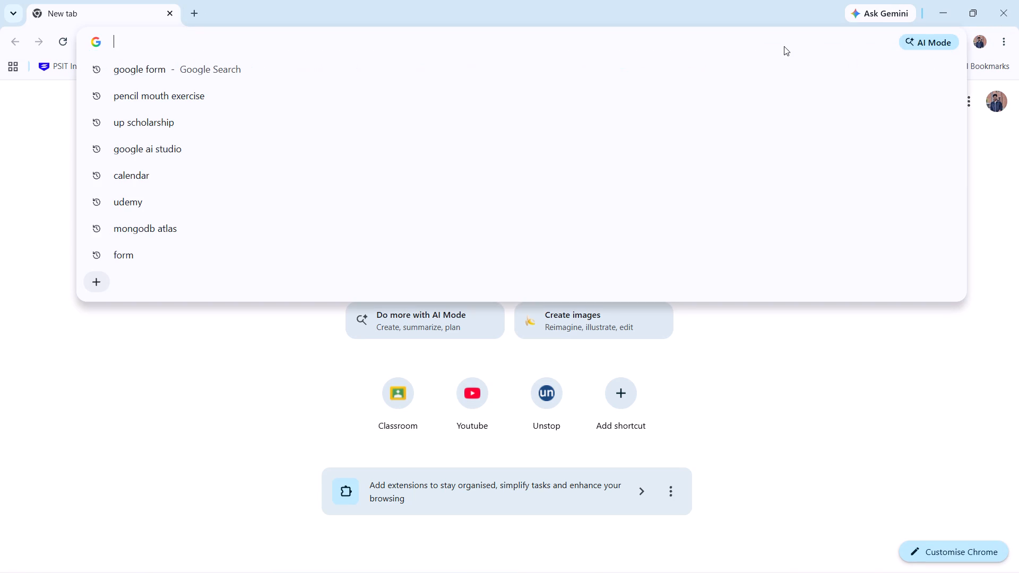
pyautogui.write('navran')
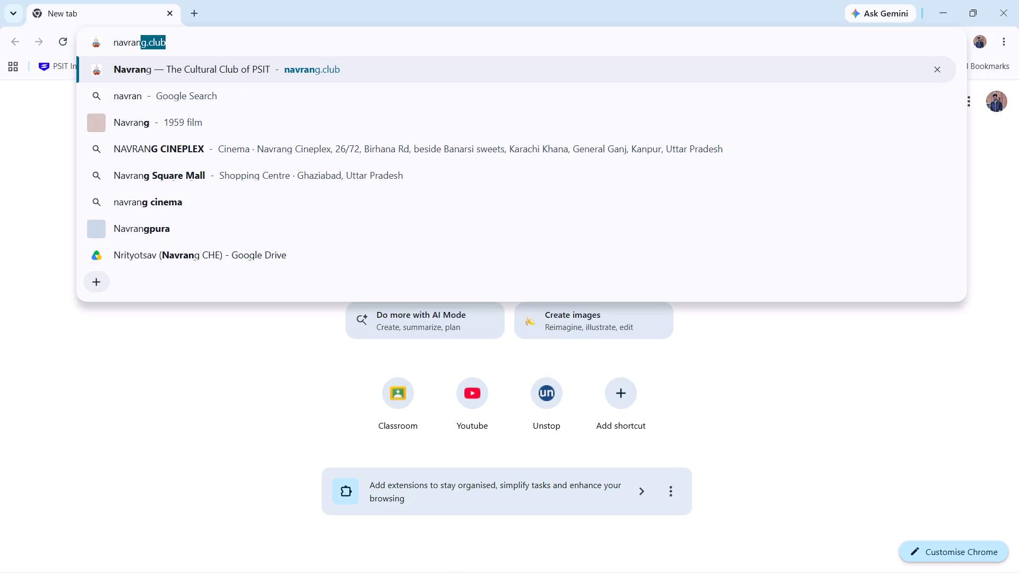
pyautogui.press('Return')
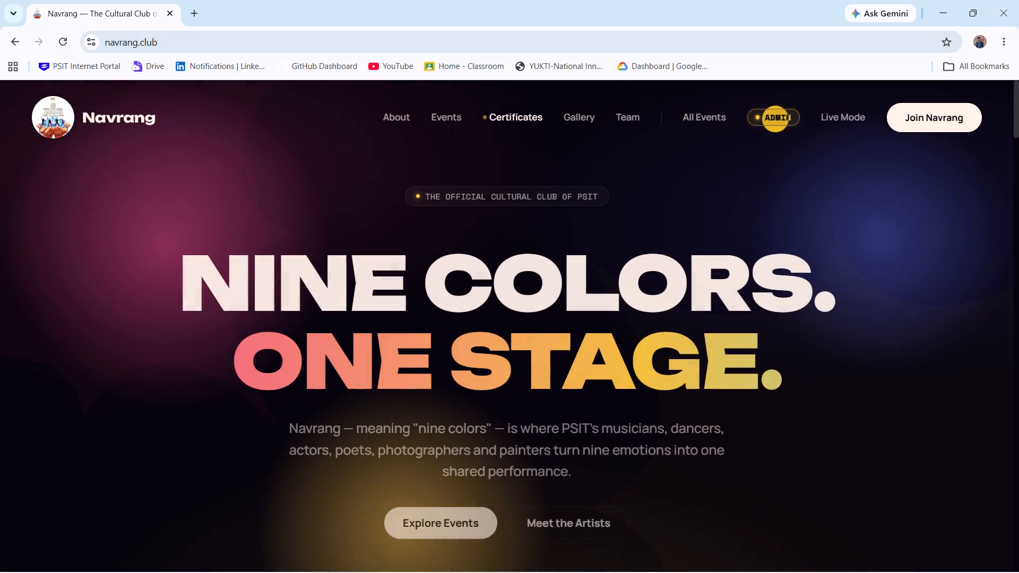
# Open the Navrang site's admin dashboard.
pyautogui.click(773, 121)
pyautogui.click(765, 115)
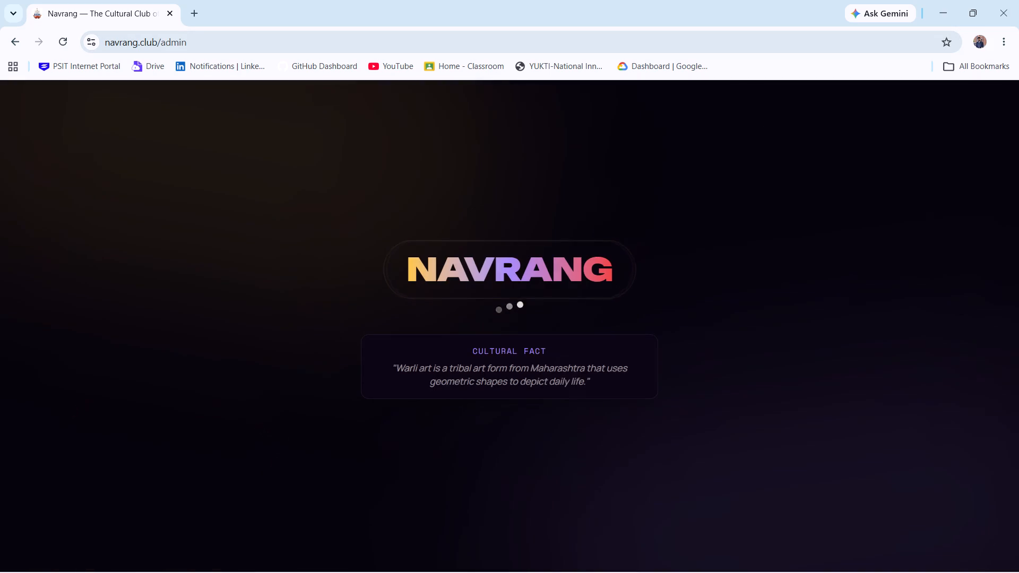
pyautogui.click(765, 115)
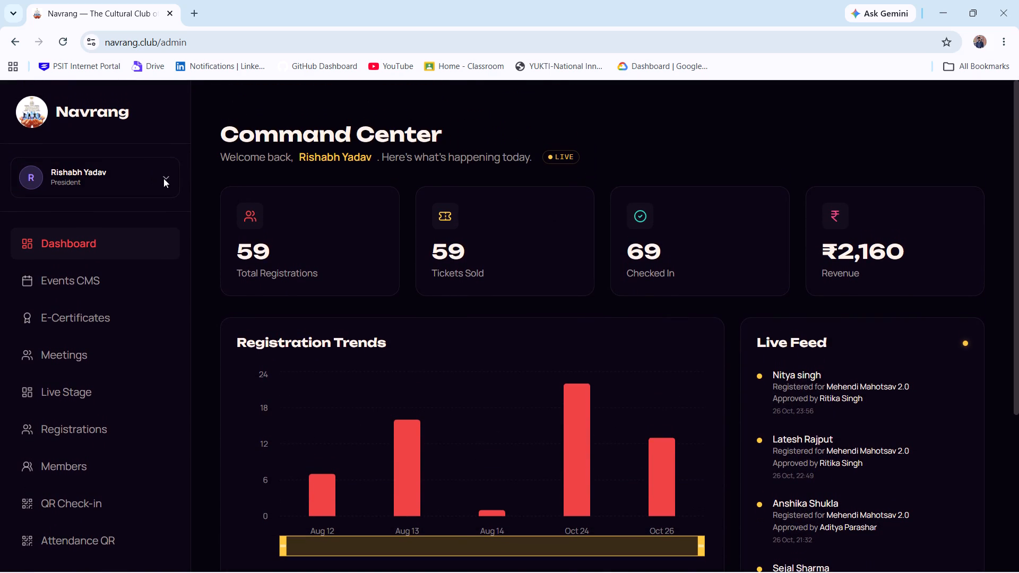
# Open the Events CMS section of the admin dashboard.
pyautogui.scroll(-1, 248, 253)
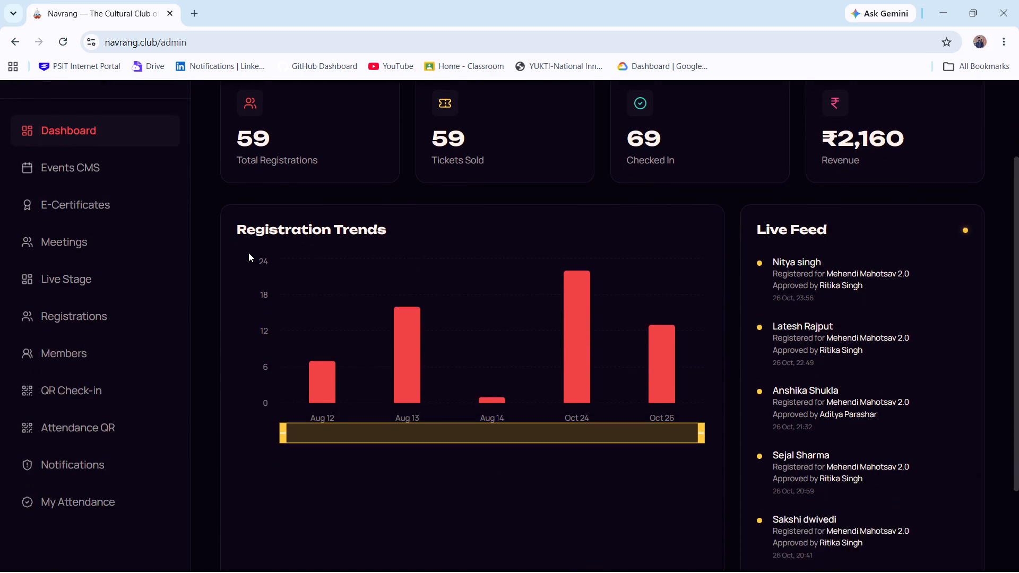
pyautogui.scroll(-1, 248, 253)
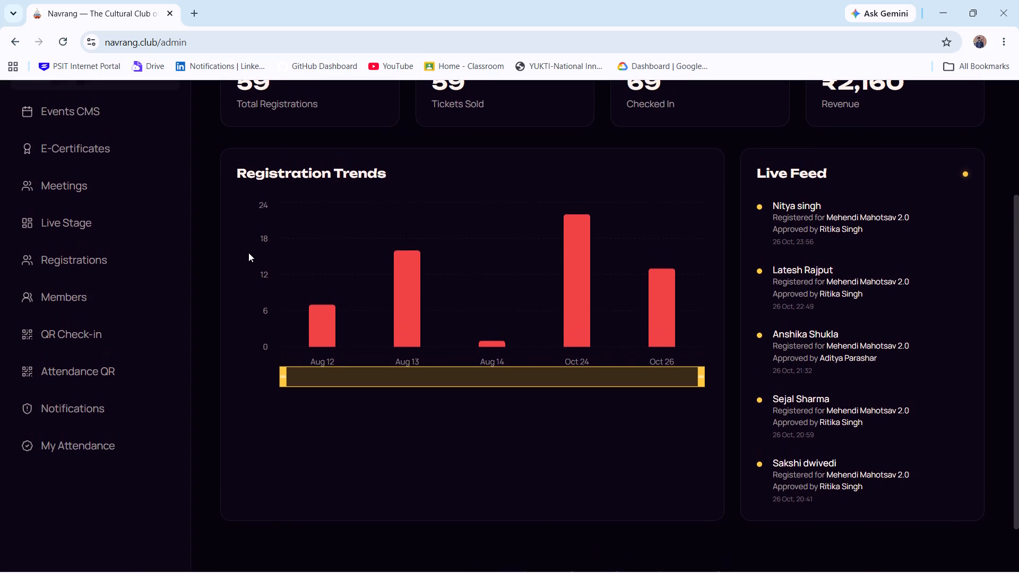
pyautogui.scroll(1, 93, 188)
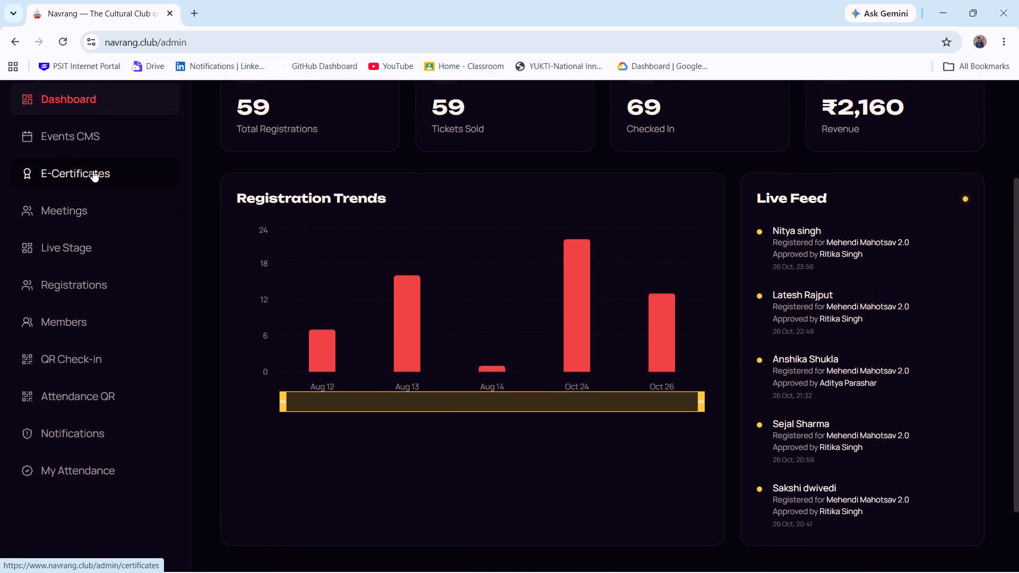
pyautogui.click(84, 145)
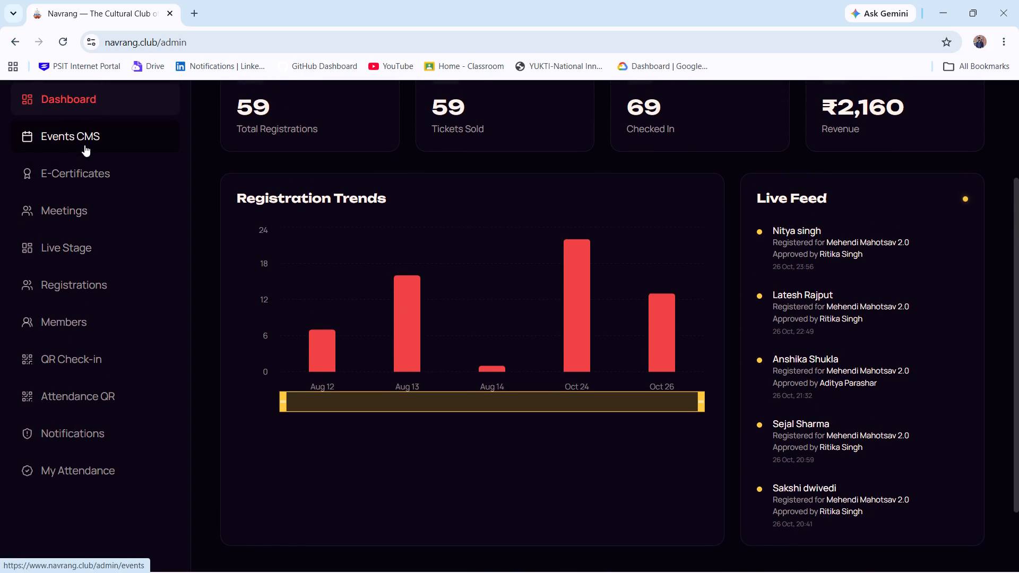
pyautogui.click(84, 145)
pyautogui.scroll(1, 84, 145)
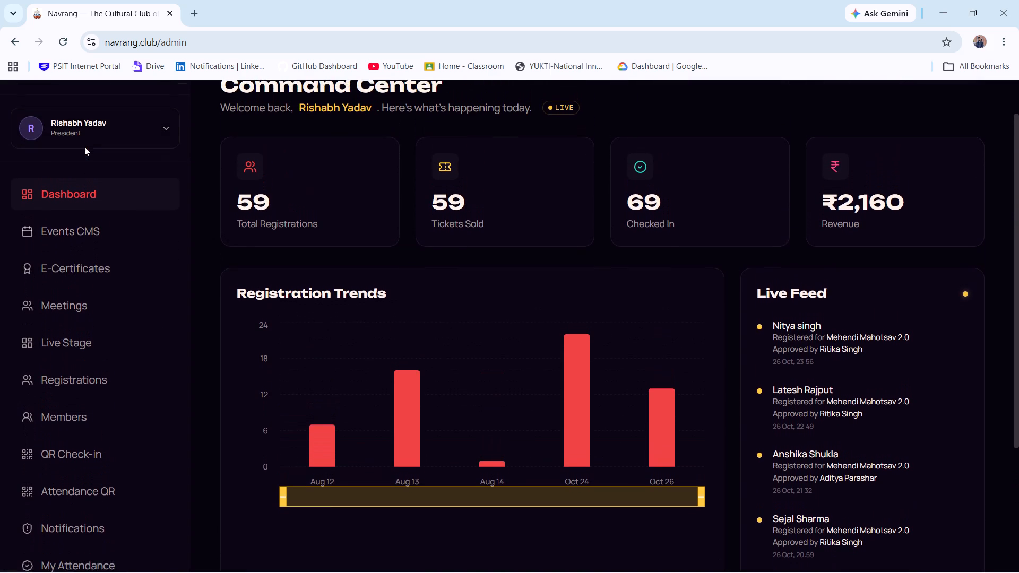
pyautogui.click(78, 240)
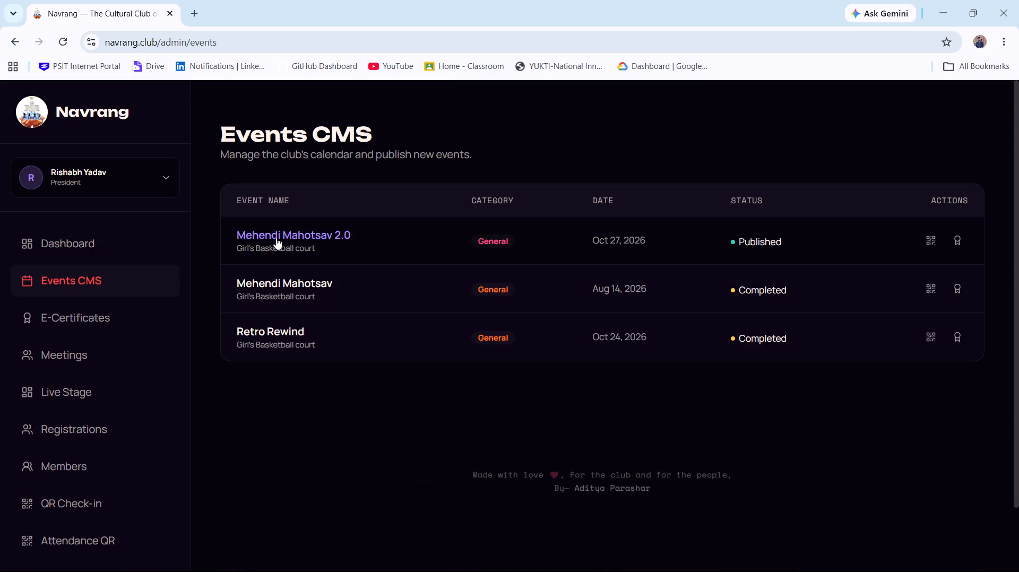
# Open the stats page of the Mehendi Mahotsav 2.0 event.
pyautogui.click(276, 238)
pyautogui.click(295, 238)
pyautogui.doubleClick(331, 229)
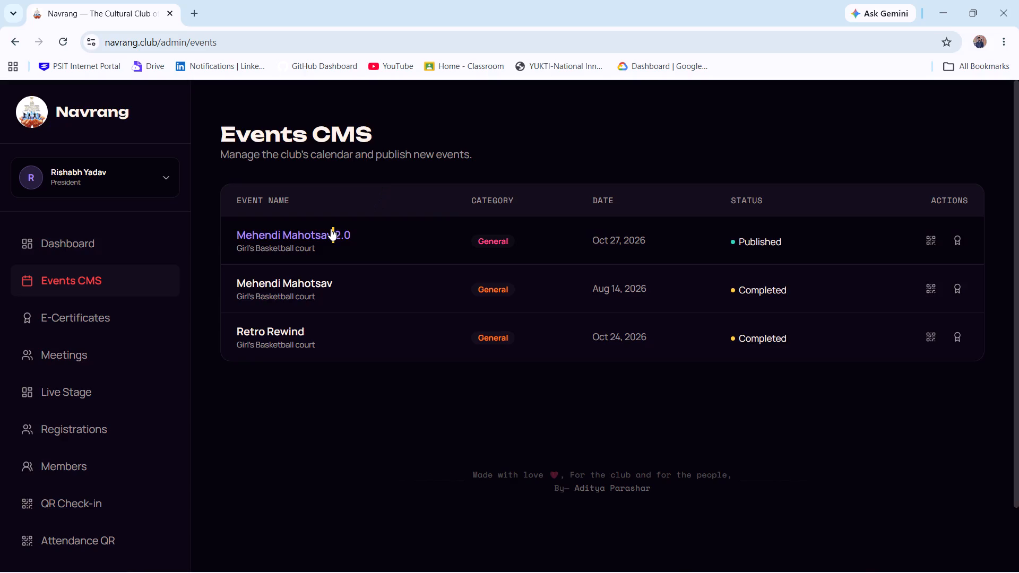
pyautogui.click(472, 225)
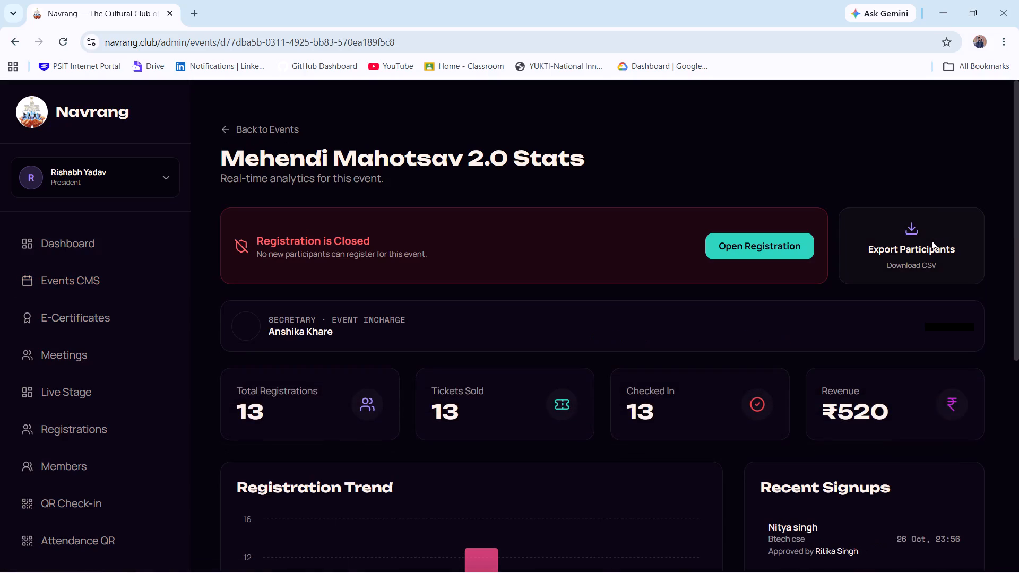
# Export the Mehendi Mahotsav 2.0 participants as a CSV file.
pyautogui.scroll(-2, 694, 344)
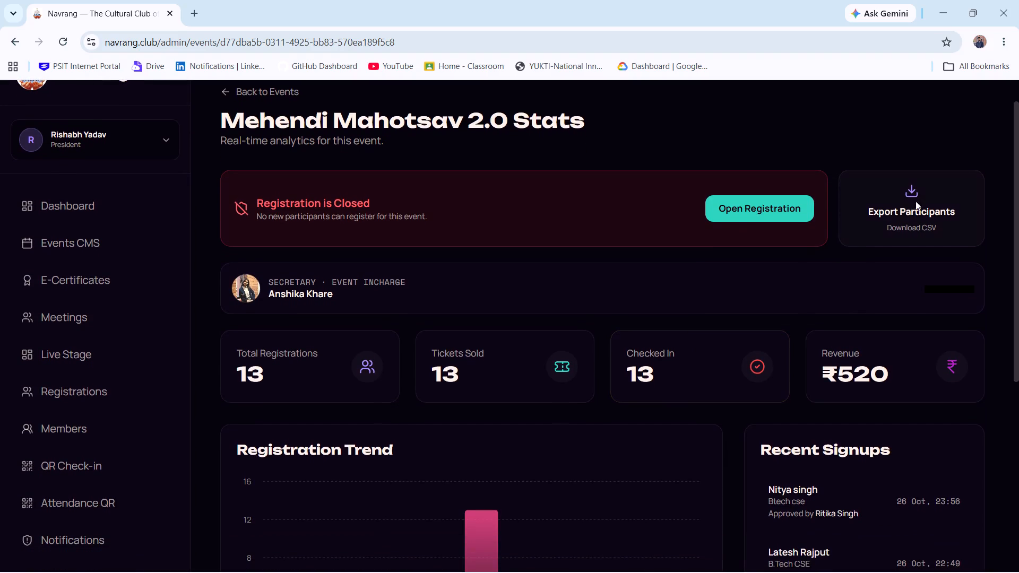
pyautogui.click(923, 195)
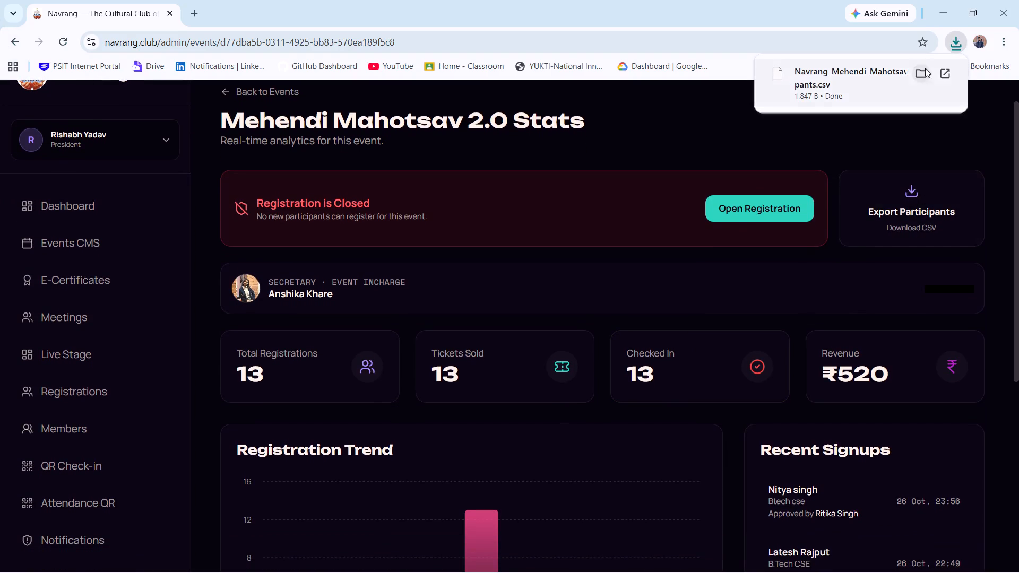
# Open the downloaded Mehendi Mahotsav 2.0 participants CSV file in Excel, using that app just once.
pyautogui.click(867, 76)
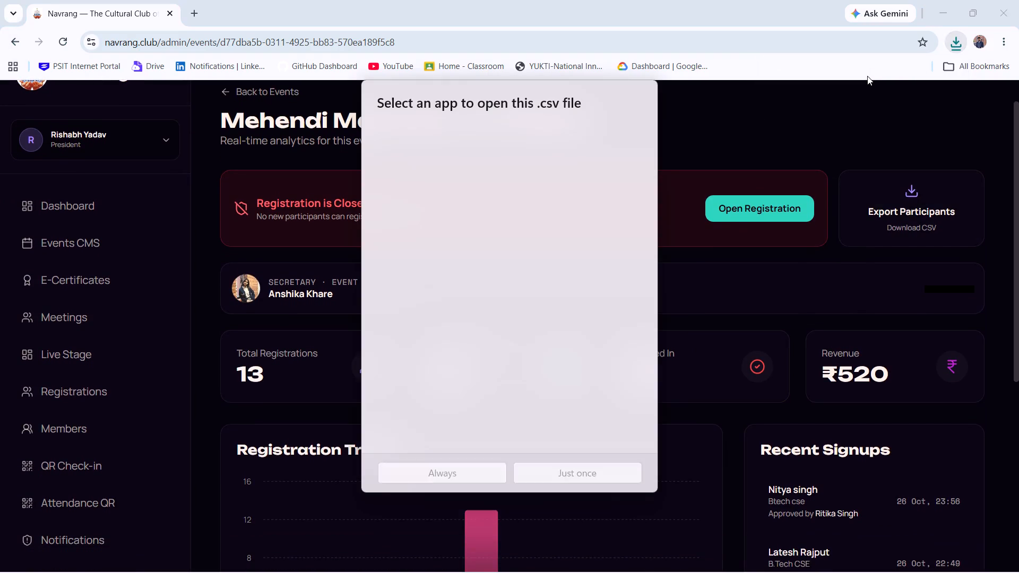
pyautogui.click(464, 276)
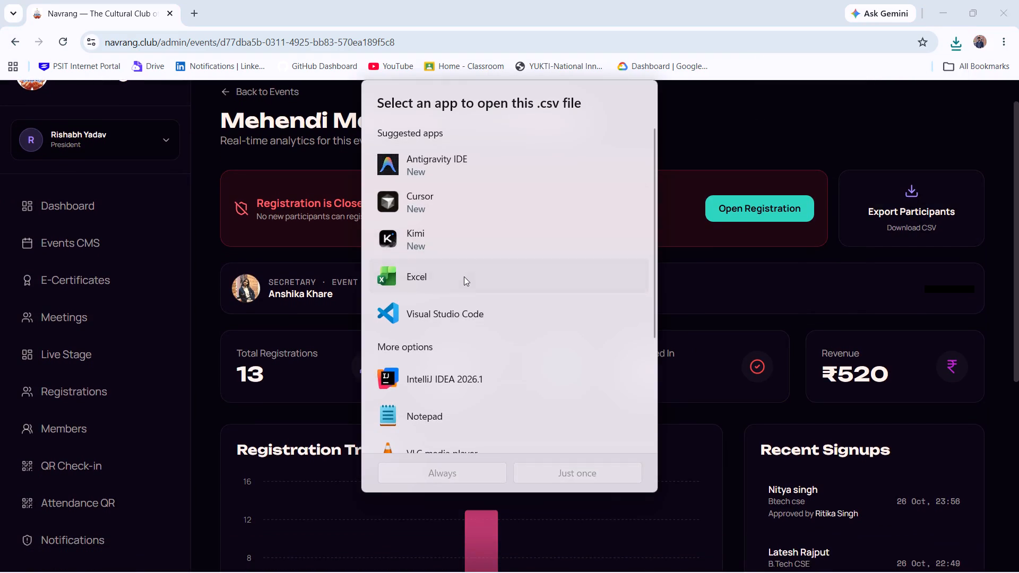
pyautogui.click(542, 475)
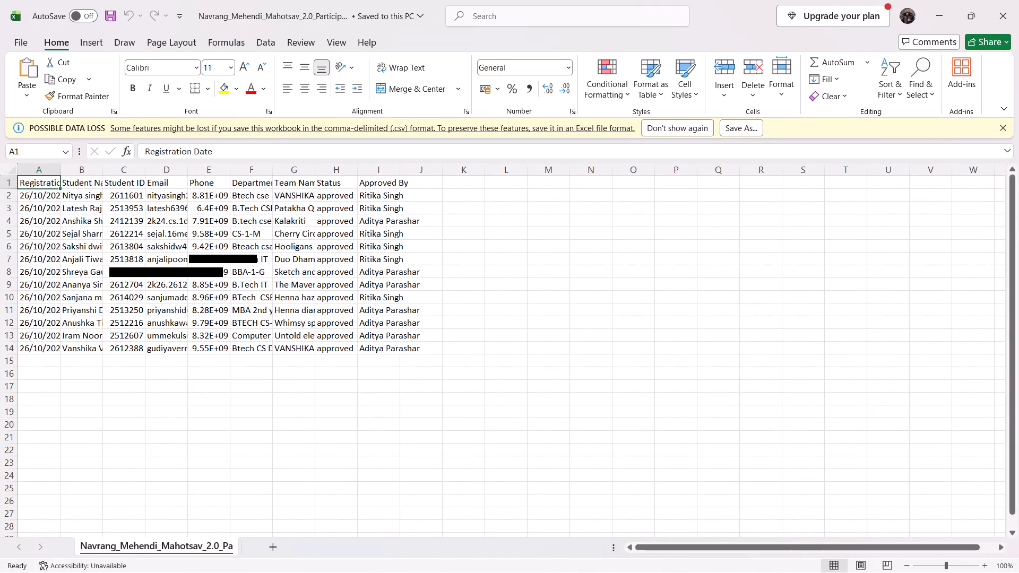
# Widen columns B to H, from Student Name through Status, so the participant entries are easier to read.
pyautogui.moveTo(102, 171); pyautogui.dragTo(133, 171)
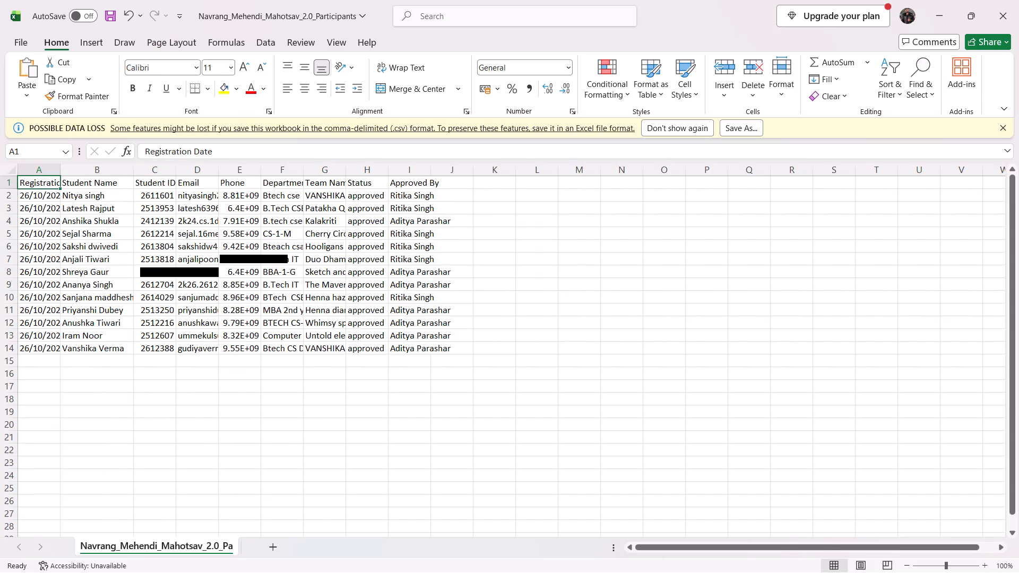
pyautogui.moveTo(175, 171); pyautogui.dragTo(188, 171)
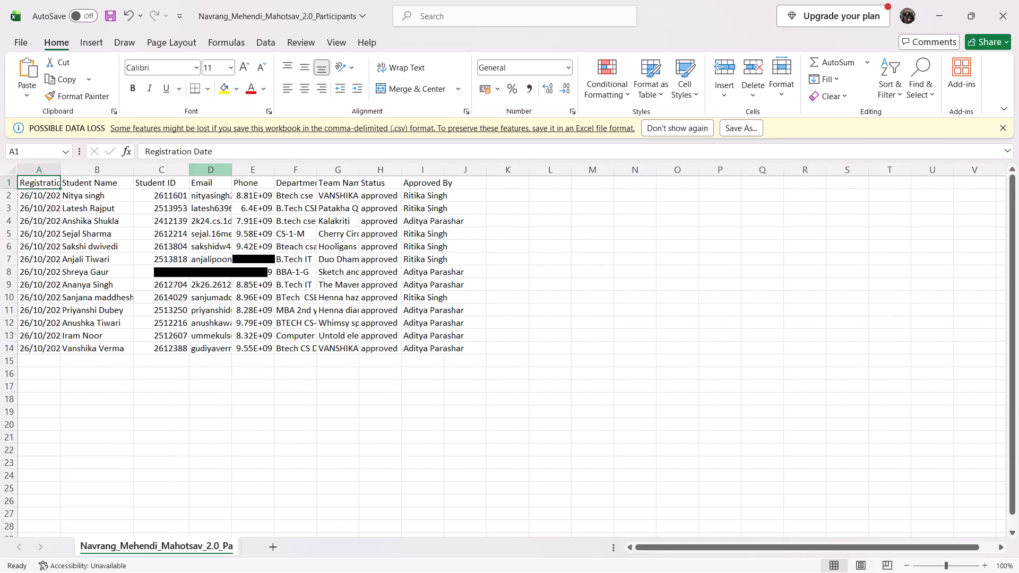
pyautogui.moveTo(230, 170); pyautogui.dragTo(264, 171)
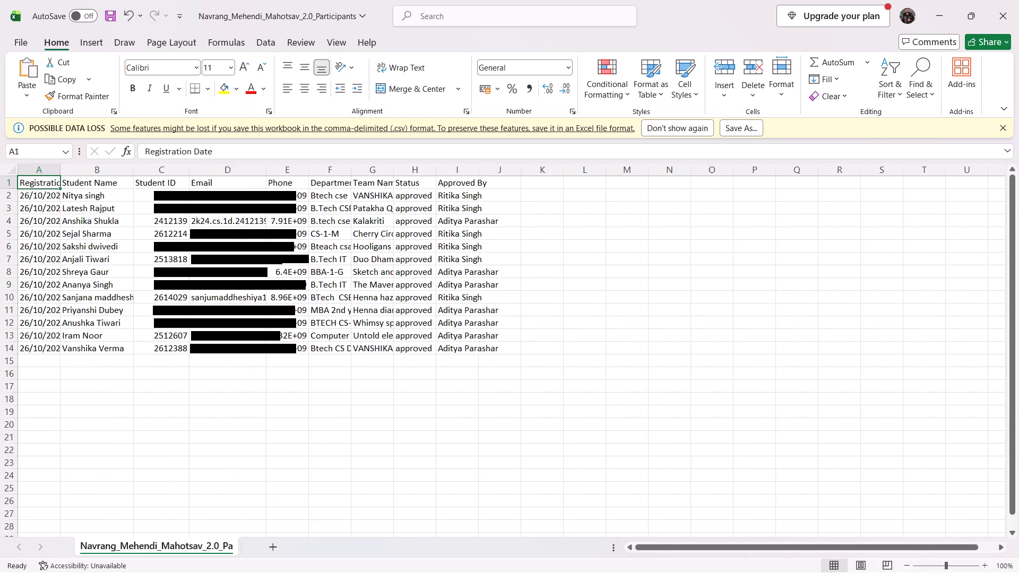
pyautogui.moveTo(264, 171); pyautogui.dragTo(293, 173)
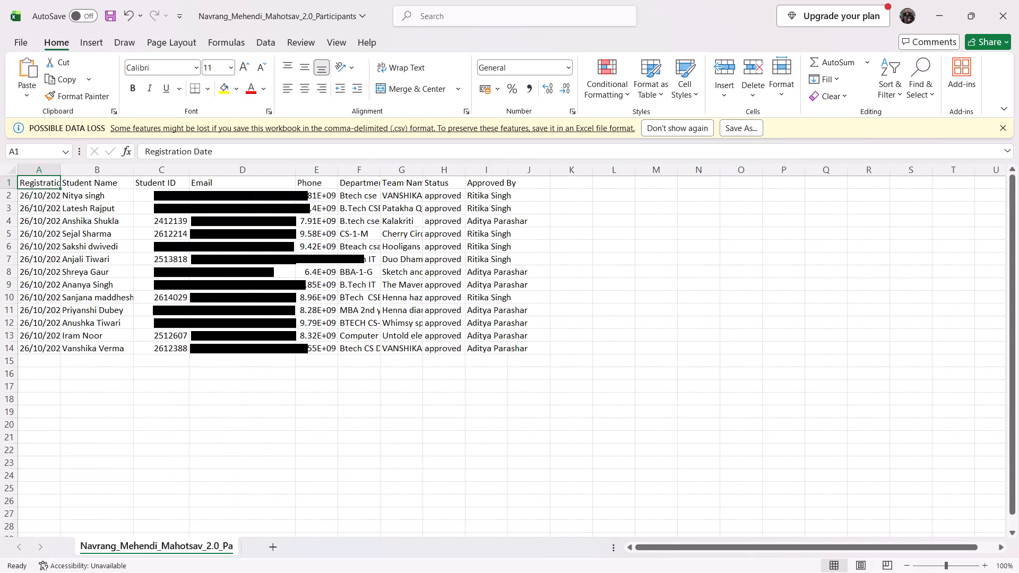
pyautogui.moveTo(336, 172); pyautogui.dragTo(368, 172)
pyautogui.moveTo(414, 166); pyautogui.dragTo(447, 168)
pyautogui.moveTo(488, 169); pyautogui.dragTo(514, 170)
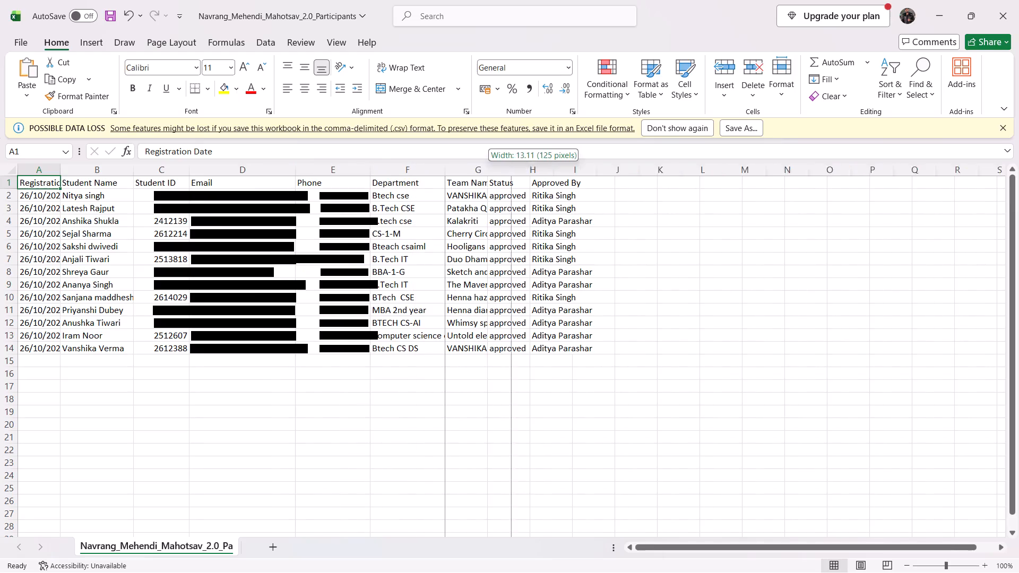
pyautogui.moveTo(514, 170); pyautogui.dragTo(518, 170)
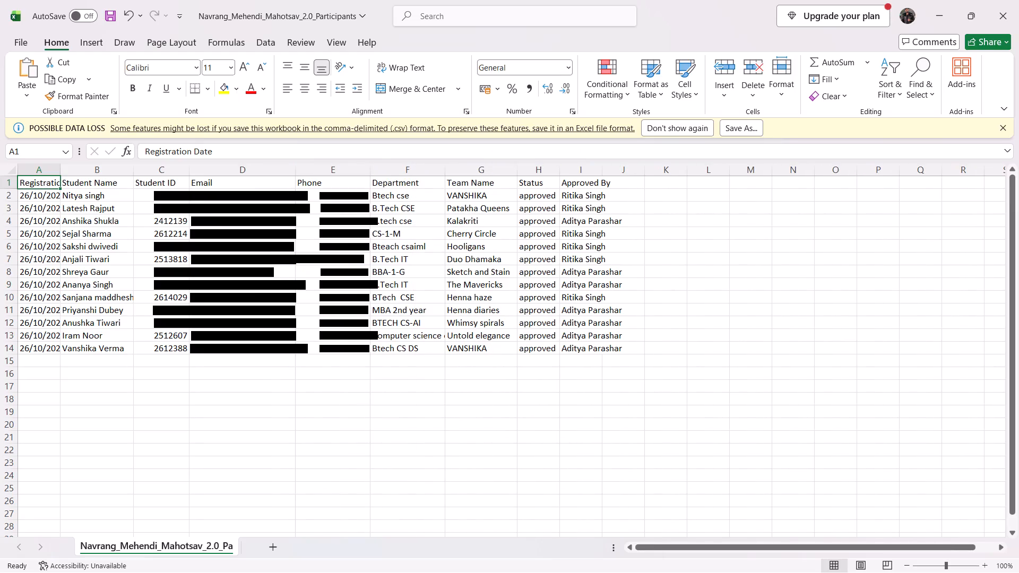
pyautogui.moveTo(560, 172); pyautogui.dragTo(574, 172)
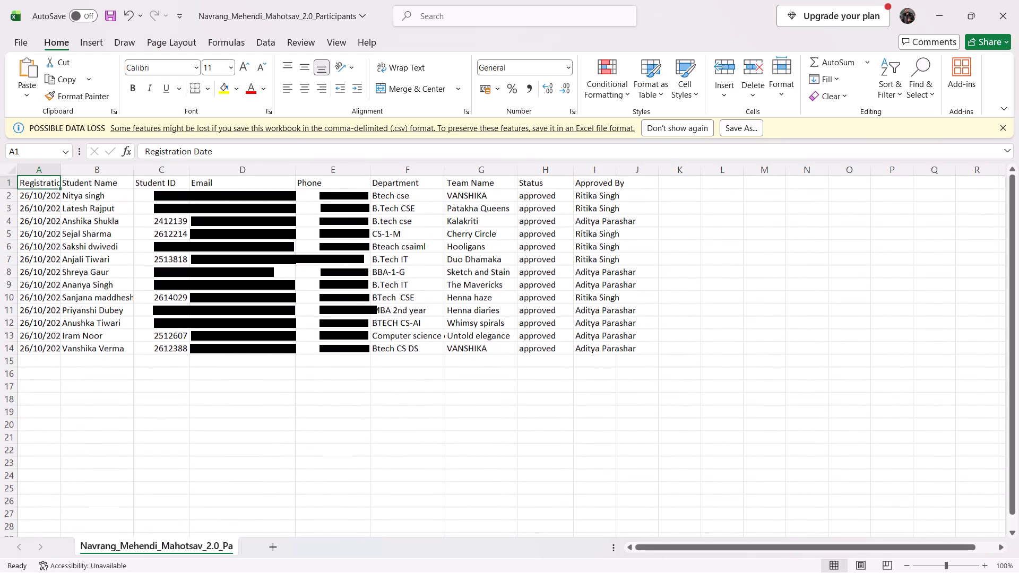
pyautogui.click(321, 389)
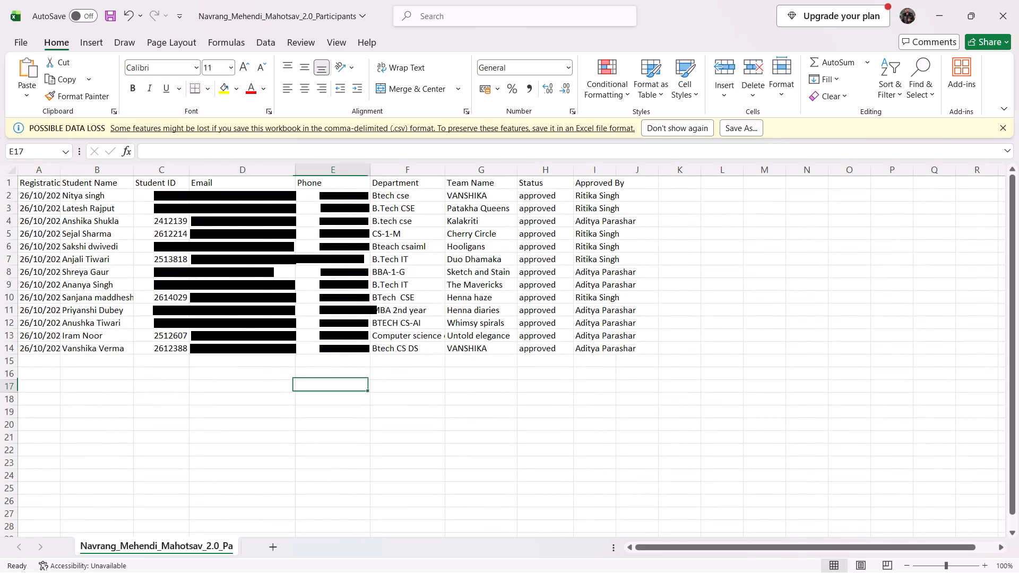
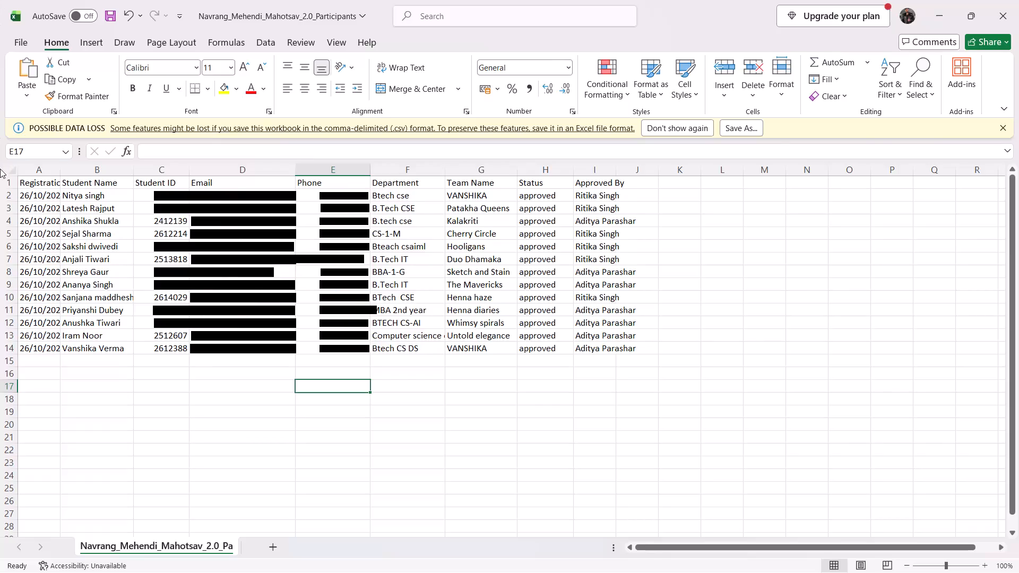
# Select the entire Registration Date column in the participants sheet.
pyautogui.click(34, 170)
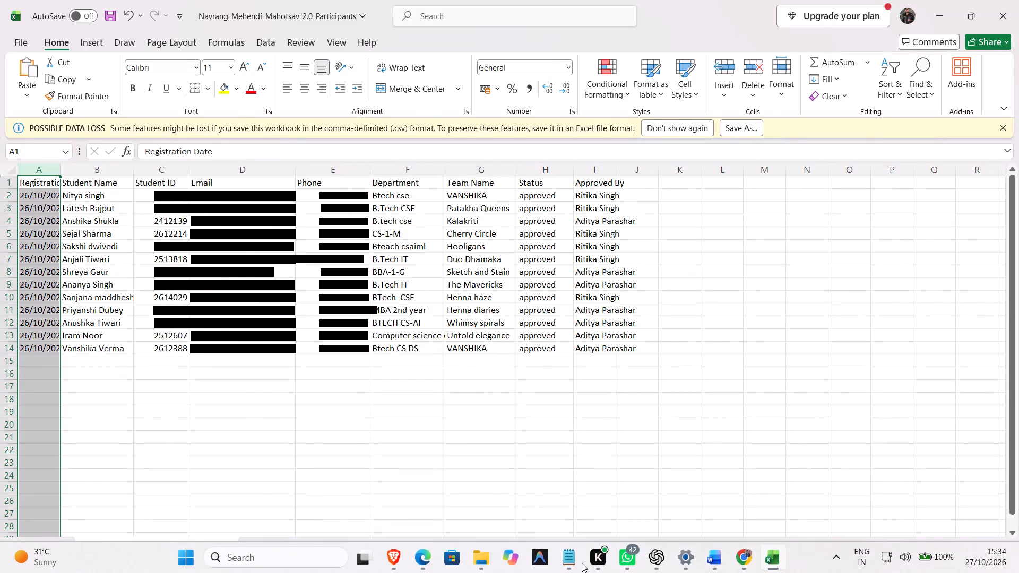
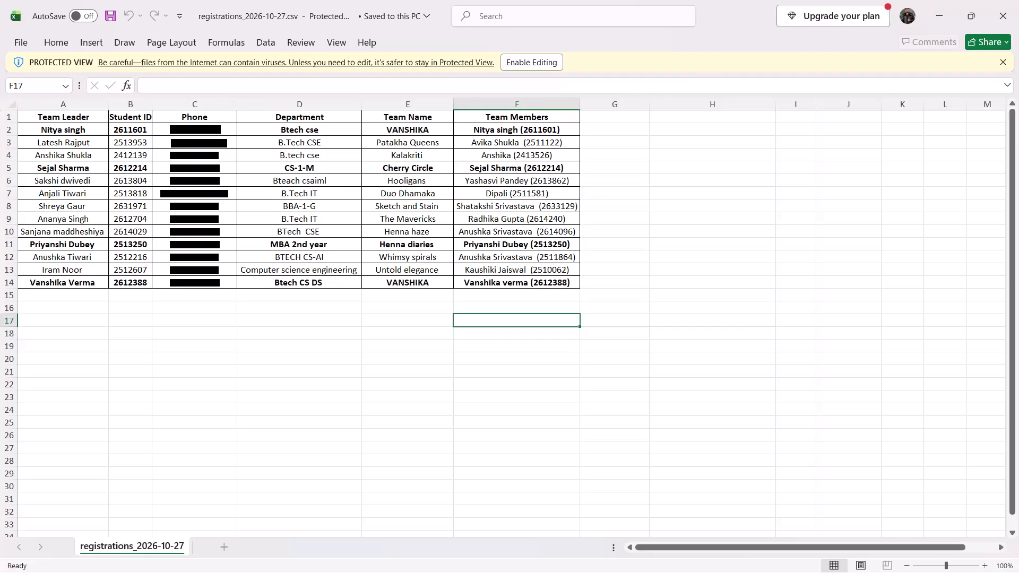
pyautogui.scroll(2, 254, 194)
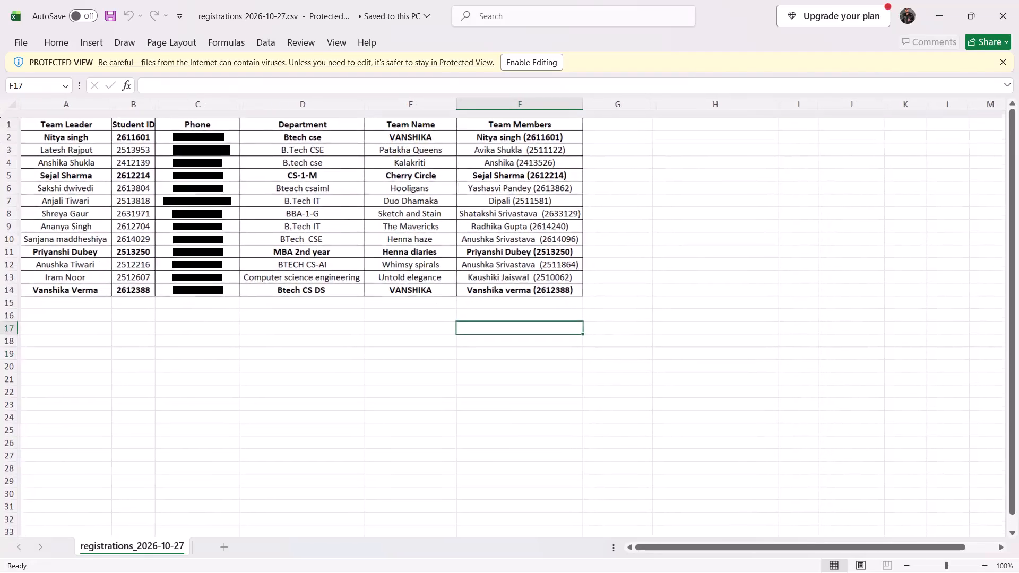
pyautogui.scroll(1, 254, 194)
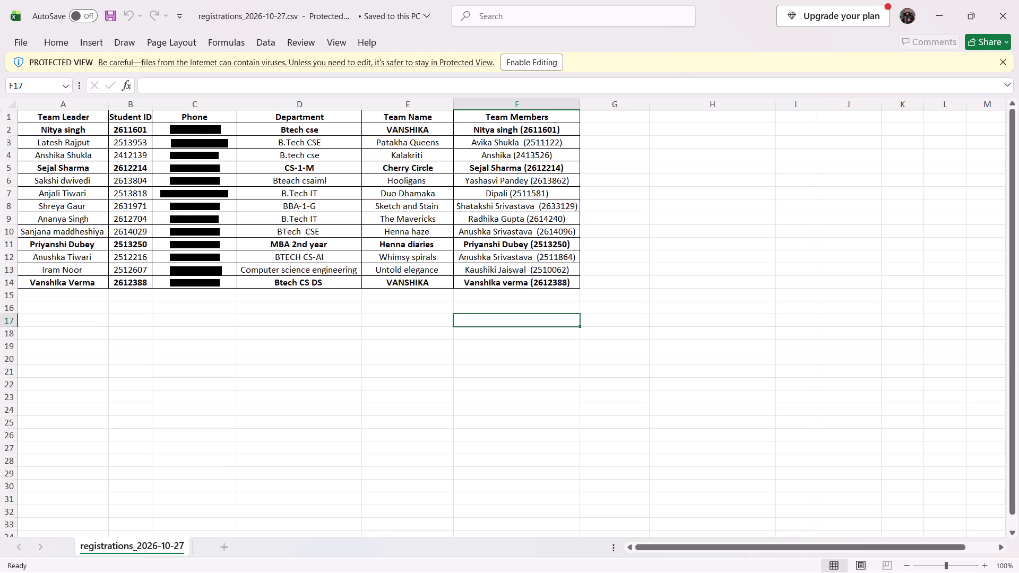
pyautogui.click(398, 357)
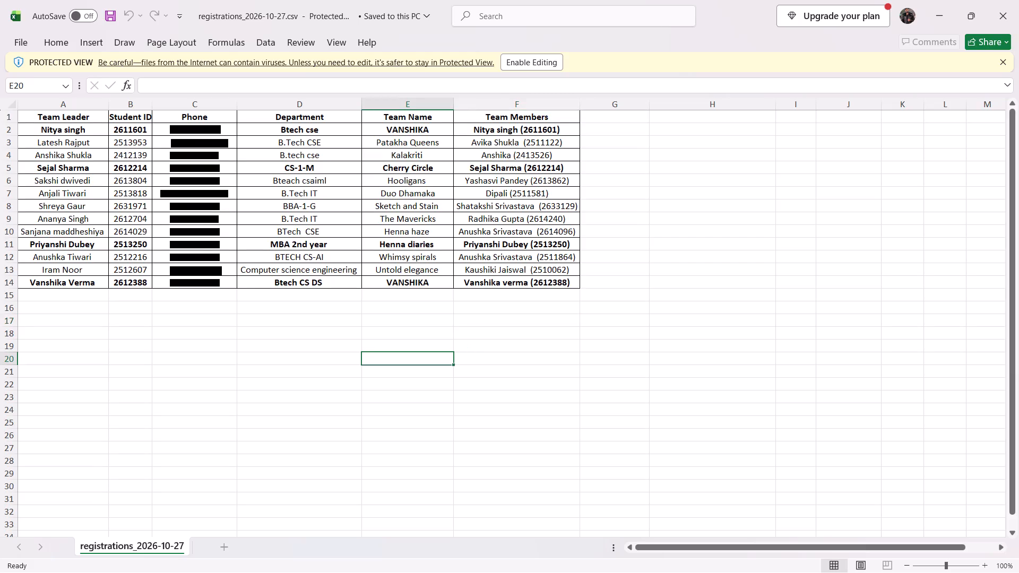
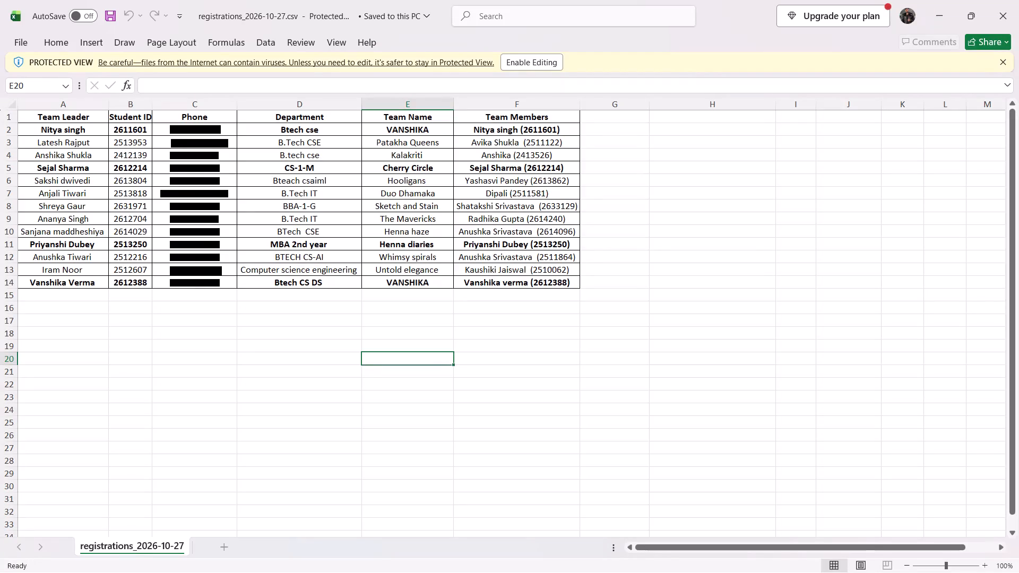
# Enable editing of the protected registrations_2026-10-27.csv file.
pyautogui.click(519, 58)
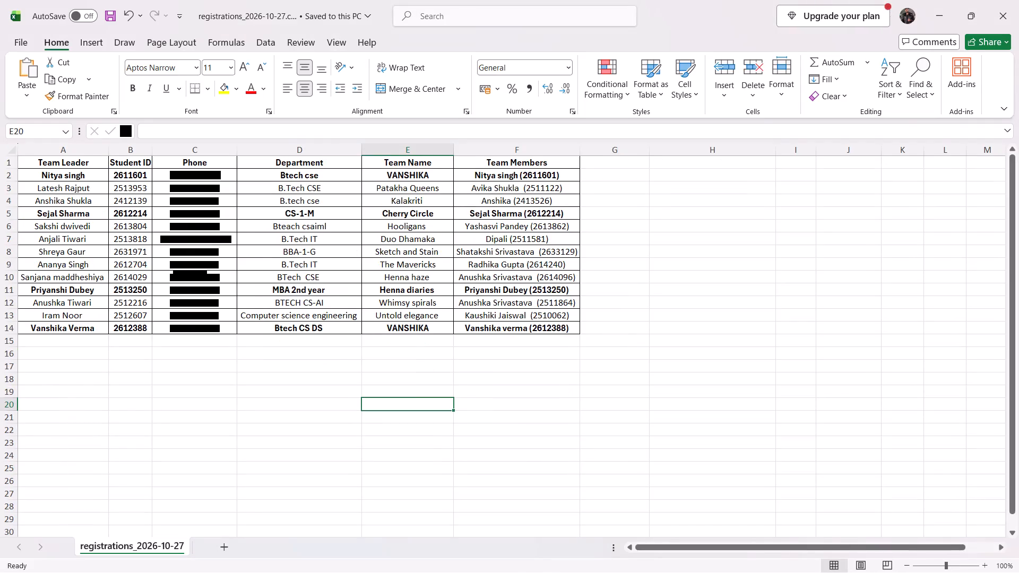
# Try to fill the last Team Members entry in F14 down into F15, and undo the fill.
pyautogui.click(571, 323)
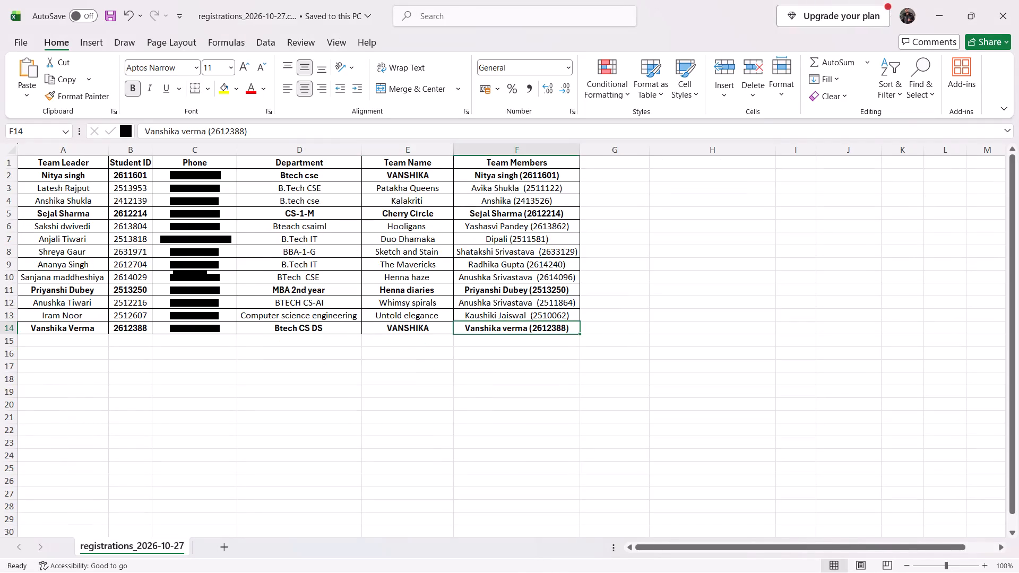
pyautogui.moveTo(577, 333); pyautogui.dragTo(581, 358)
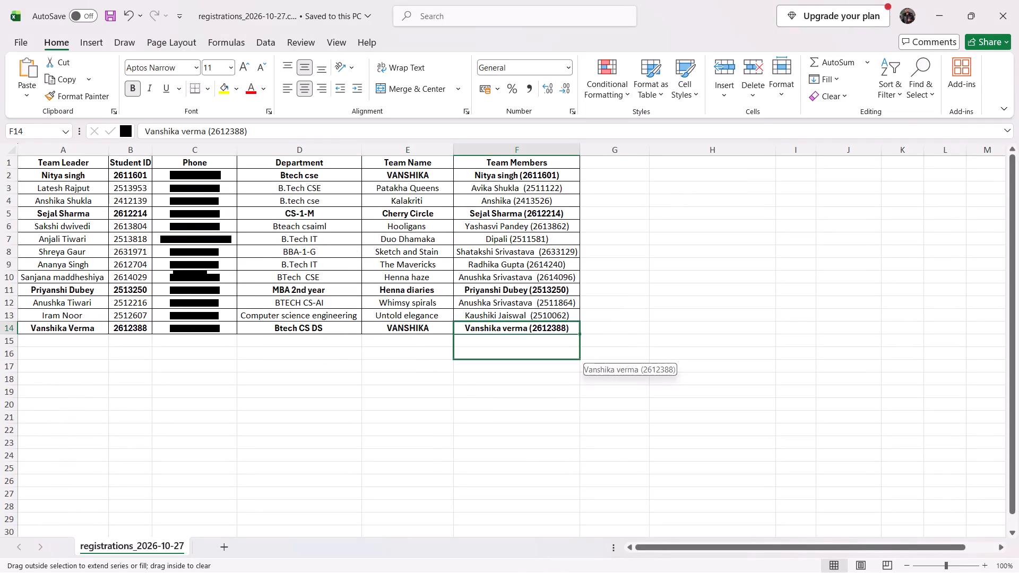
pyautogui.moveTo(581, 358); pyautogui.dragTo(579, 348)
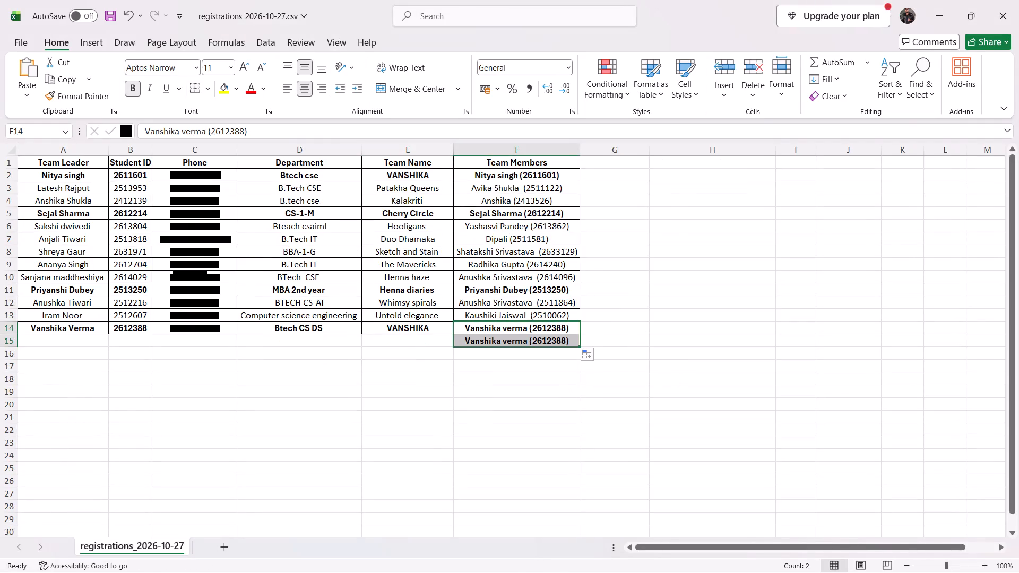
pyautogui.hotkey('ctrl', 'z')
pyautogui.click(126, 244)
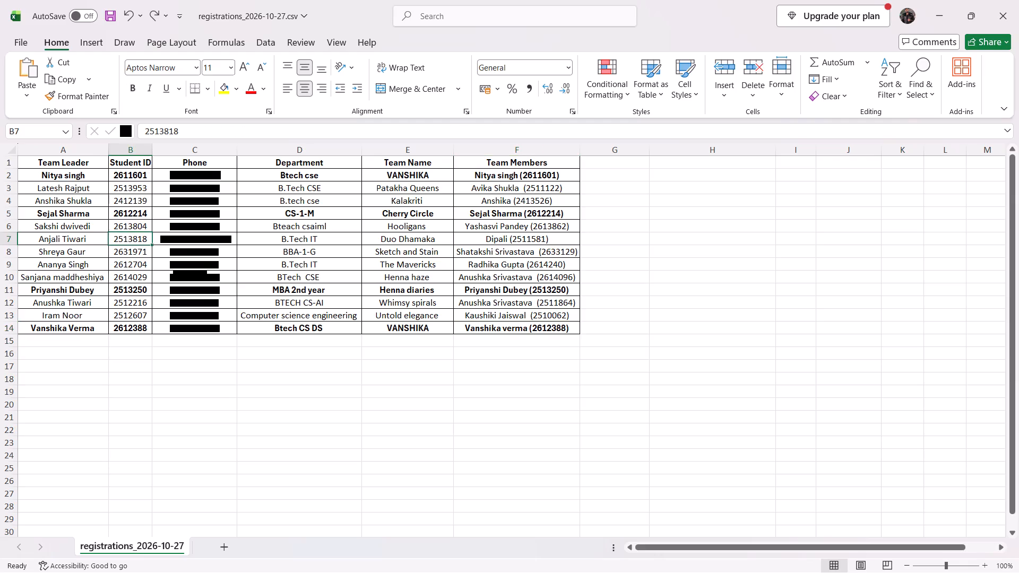
# Enter the new participant's name in the Team Leader column, in the first empty row below the table (A15).
pyautogui.click(76, 341)
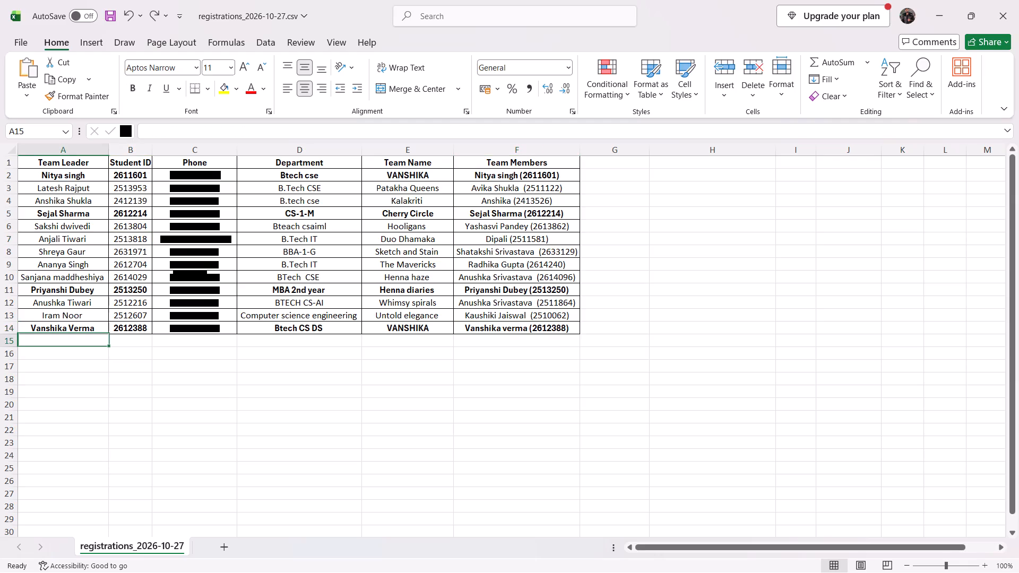
pyautogui.click(92, 342)
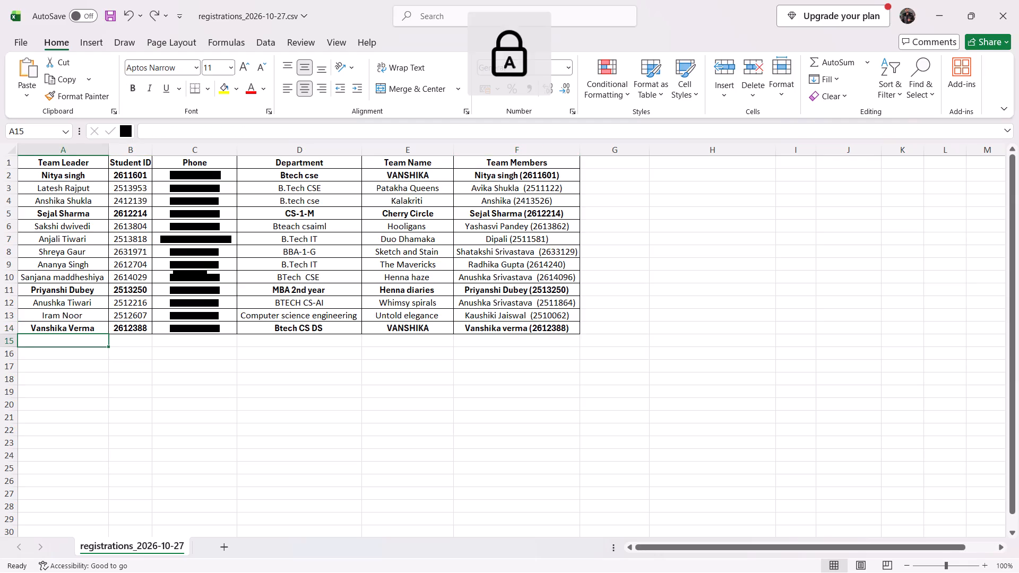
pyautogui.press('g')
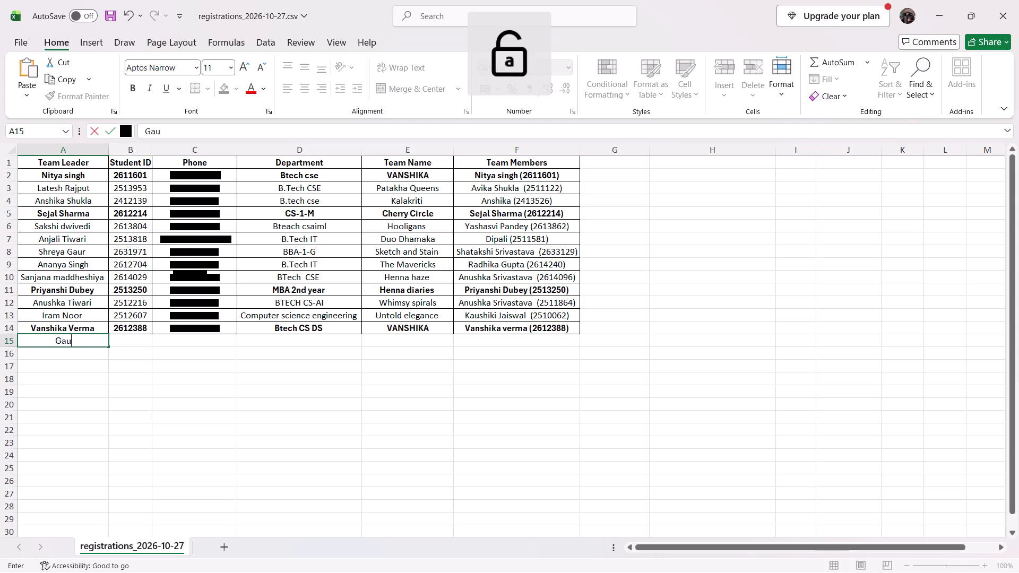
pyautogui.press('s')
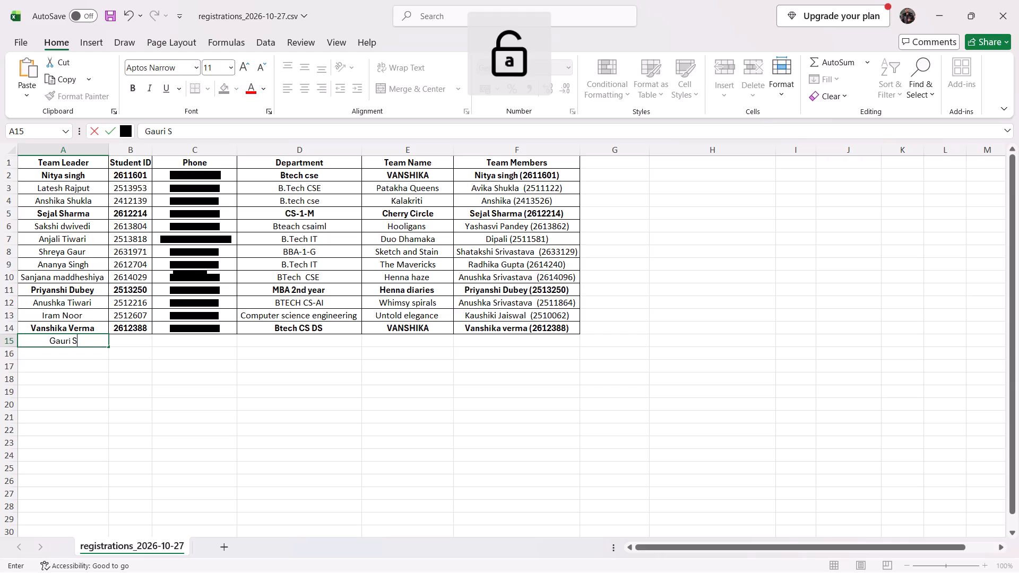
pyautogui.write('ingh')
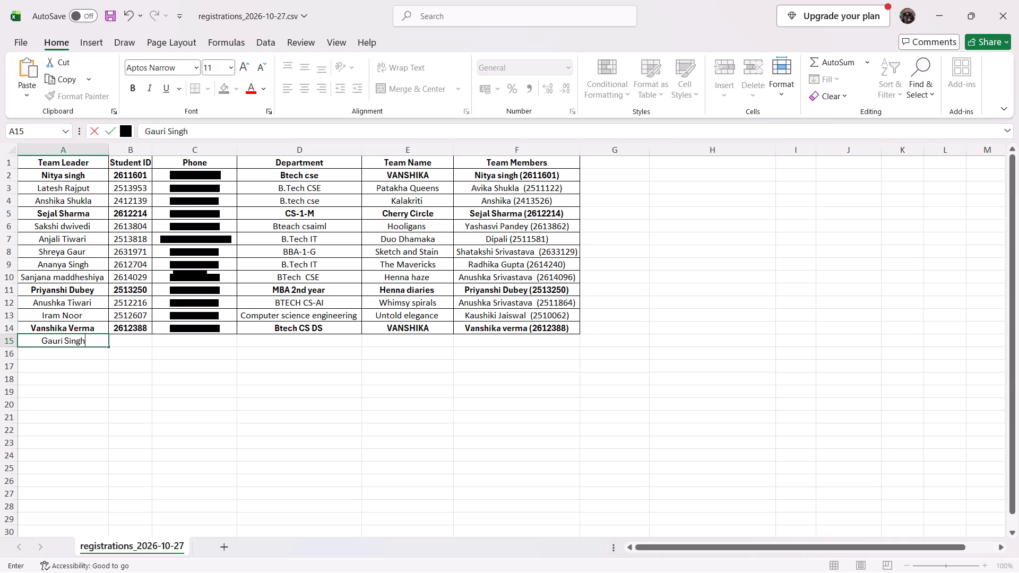
pyautogui.click(136, 341)
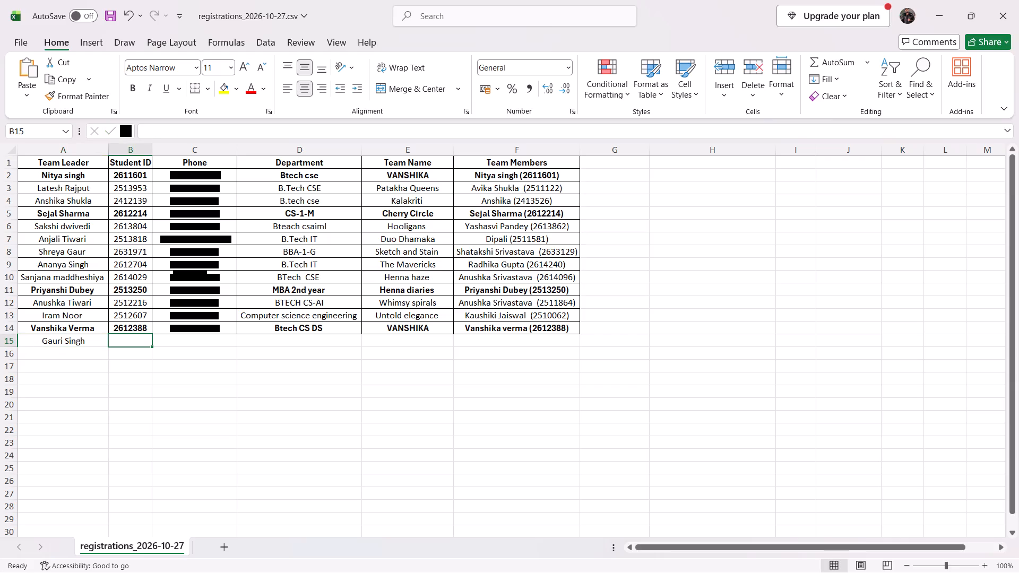
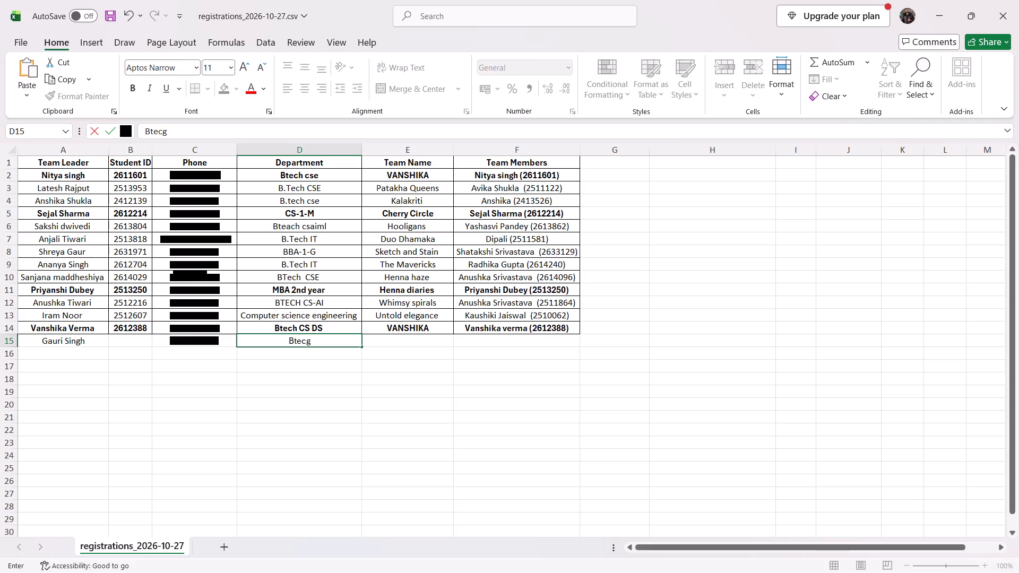
# Complete the new participant's Department entry in D15 as Btech CS-II-O.
pyautogui.press('BackSpace')
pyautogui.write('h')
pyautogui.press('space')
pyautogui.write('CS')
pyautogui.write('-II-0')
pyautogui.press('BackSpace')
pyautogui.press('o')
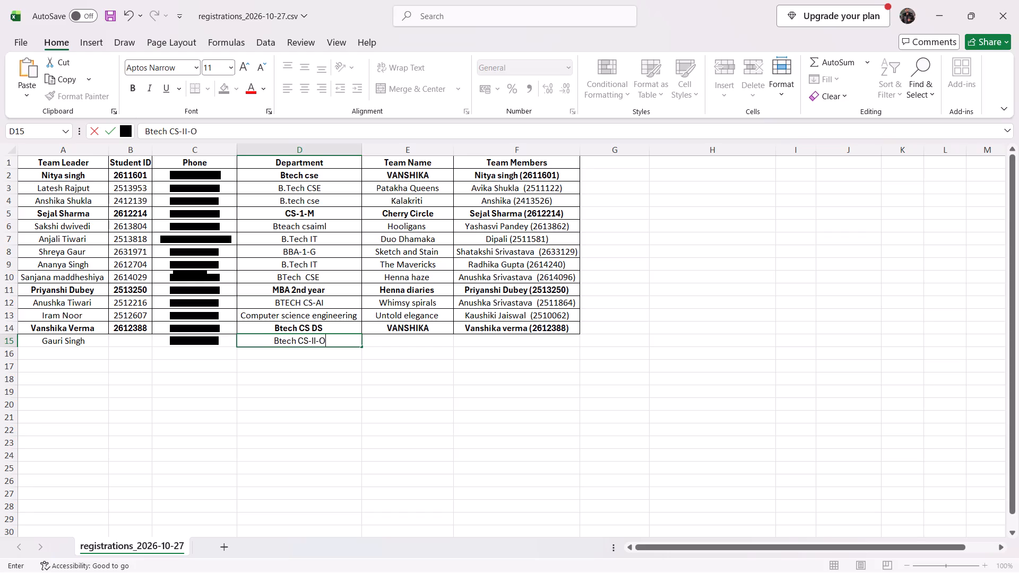
# Enter GAURI as the new participant's Team Name in E15.
pyautogui.click(395, 343)
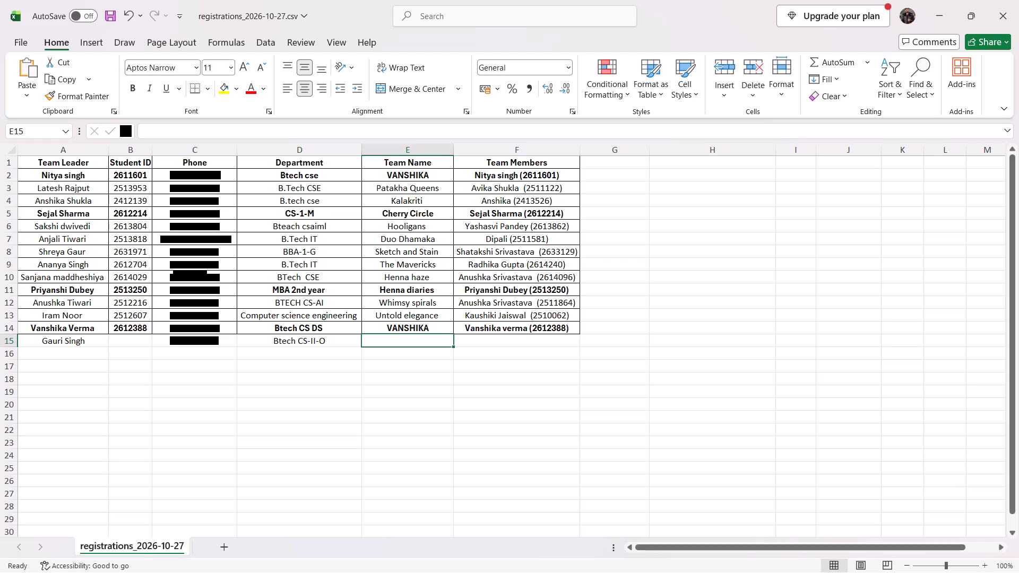
pyautogui.click(395, 343)
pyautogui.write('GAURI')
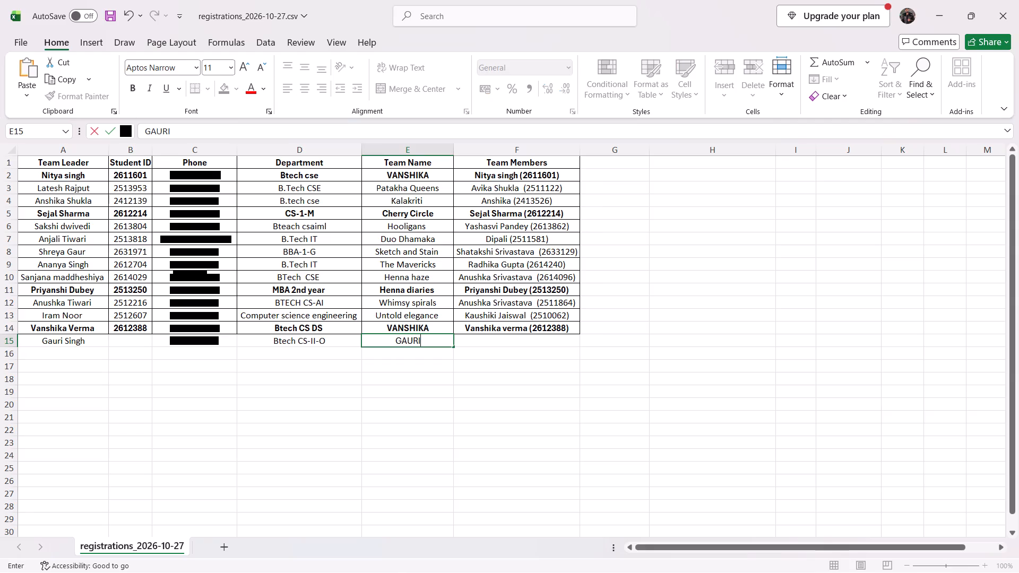
# Enter the team member's name in F15 under Team Members, followed by their student ID in parentheses.
pyautogui.click(488, 340)
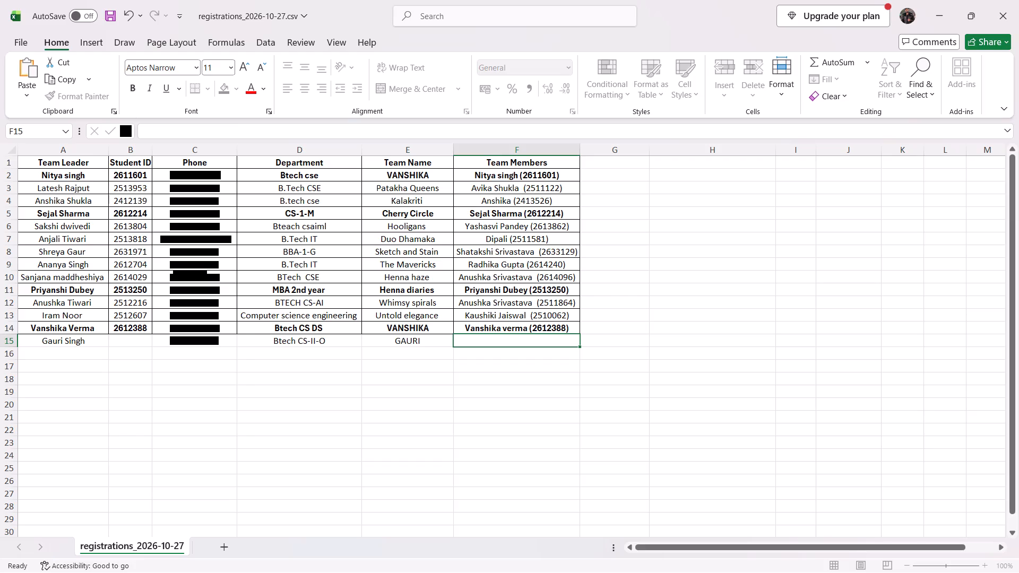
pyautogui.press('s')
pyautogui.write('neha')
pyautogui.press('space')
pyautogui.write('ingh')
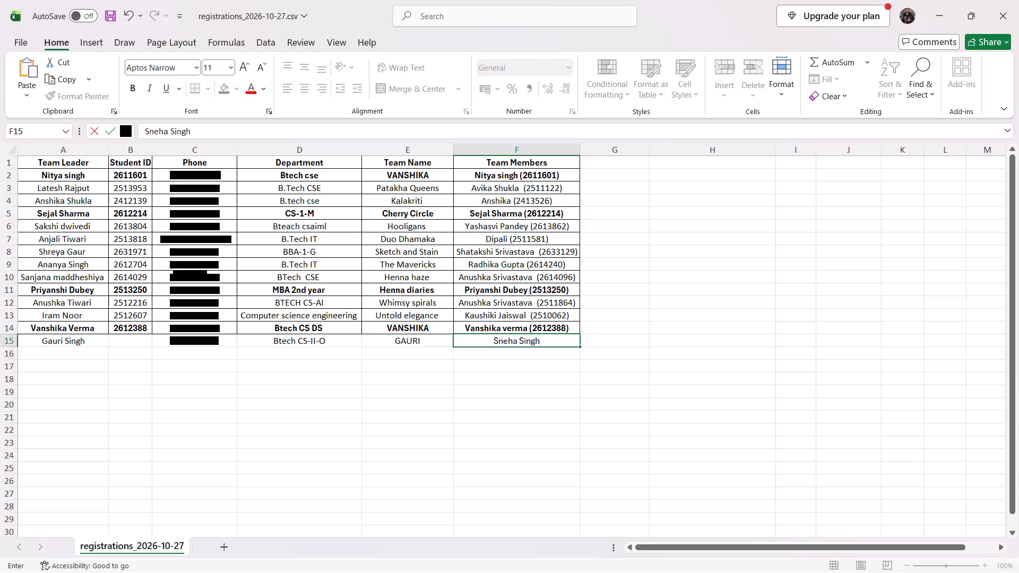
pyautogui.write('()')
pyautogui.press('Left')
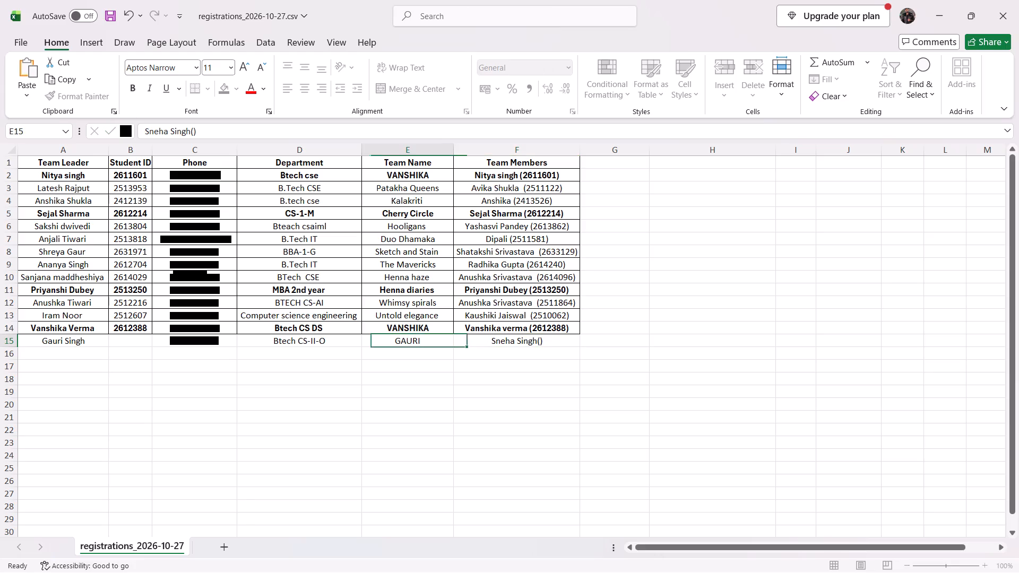
pyautogui.click(552, 345)
pyautogui.click(192, 131)
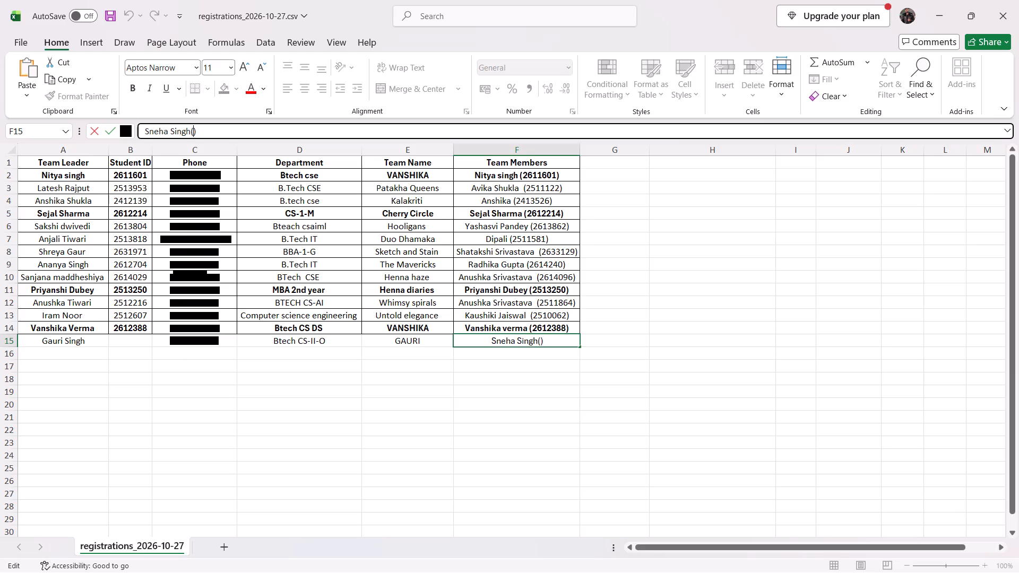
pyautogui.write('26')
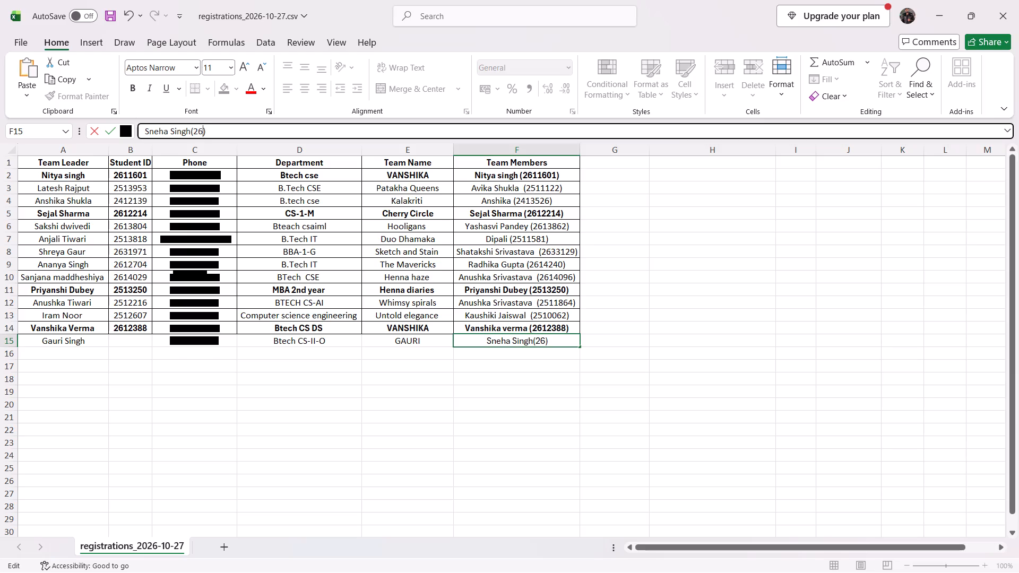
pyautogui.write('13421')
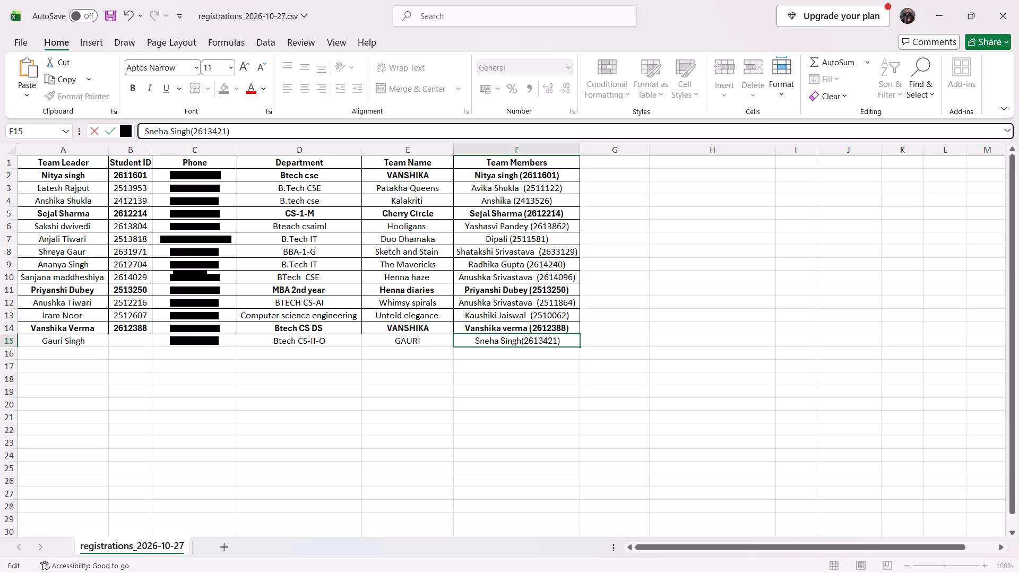
pyautogui.click(41, 348)
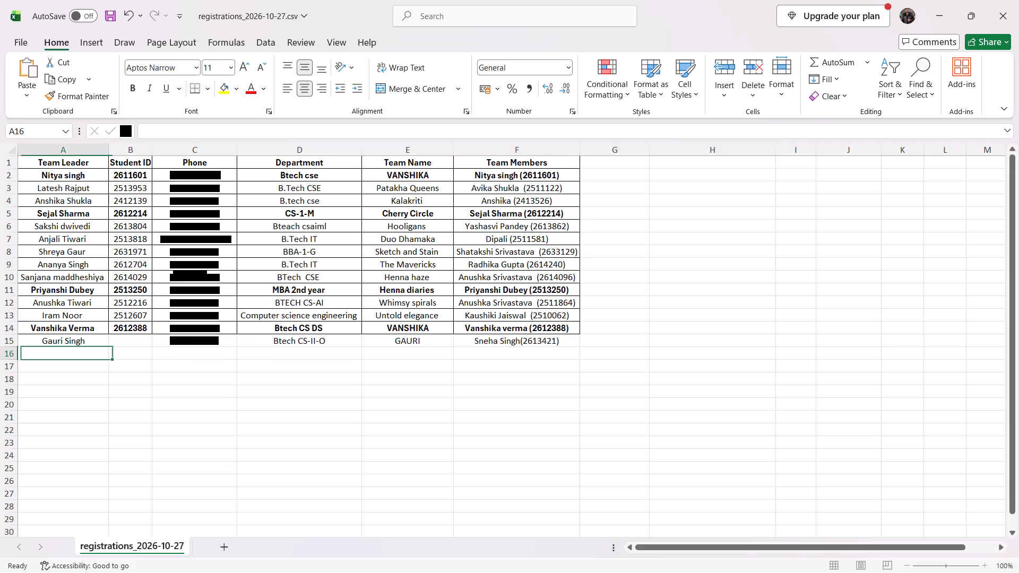
pyautogui.click(126, 339)
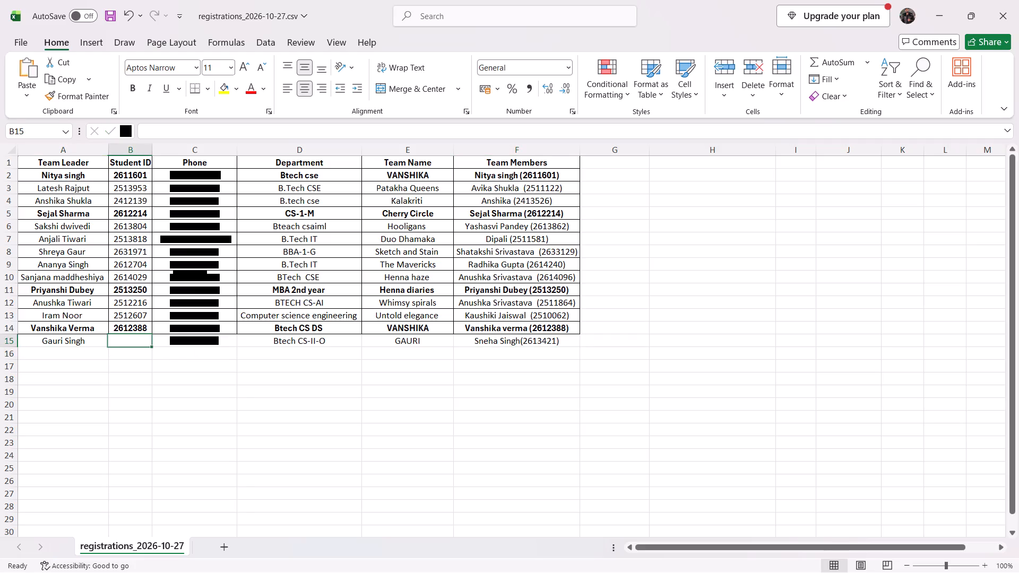
# Apply thin outline and inside borders to the whole participant table, A1:F15, including the new row.
pyautogui.click(325, 327)
pyautogui.hotkey('ctrl', 'a')
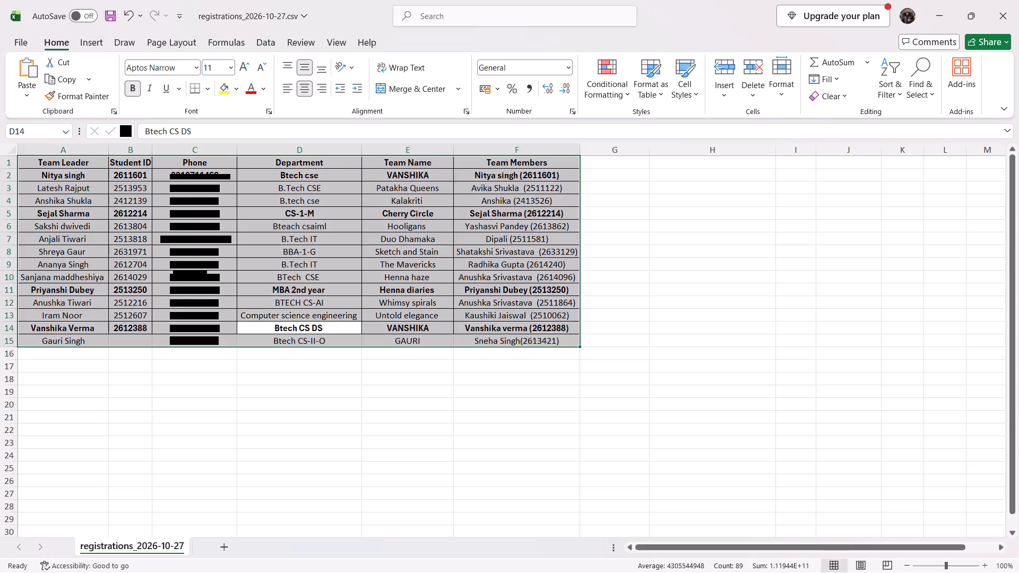
pyautogui.click(359, 368)
pyautogui.click(270, 318)
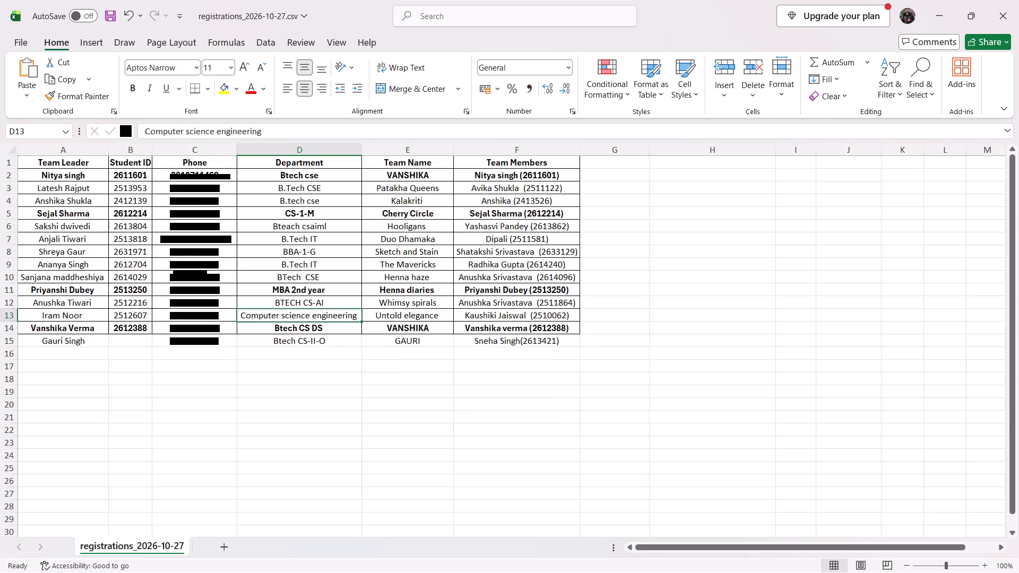
pyautogui.hotkey('ctrl', 'a')
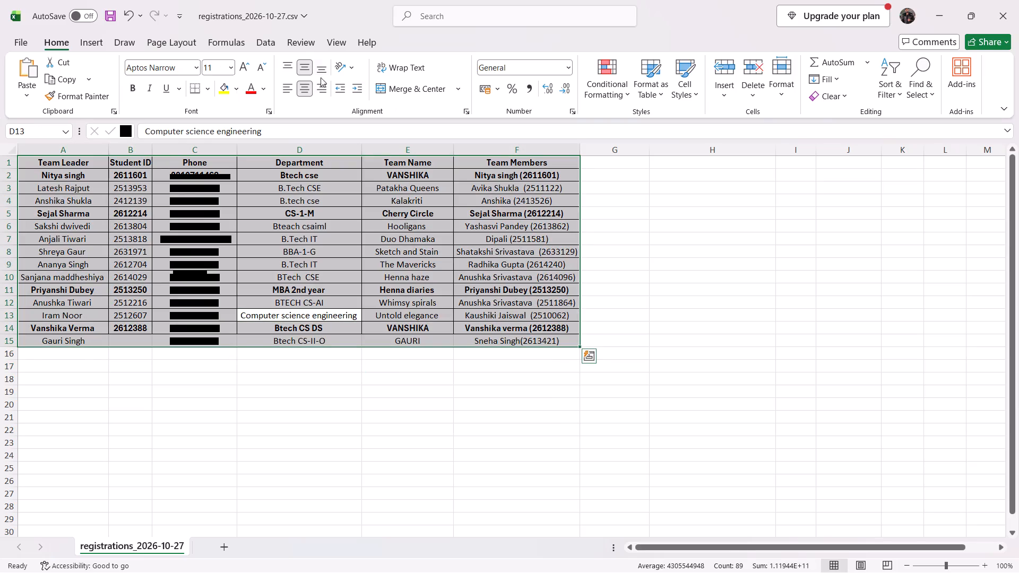
pyautogui.rightClick(347, 187)
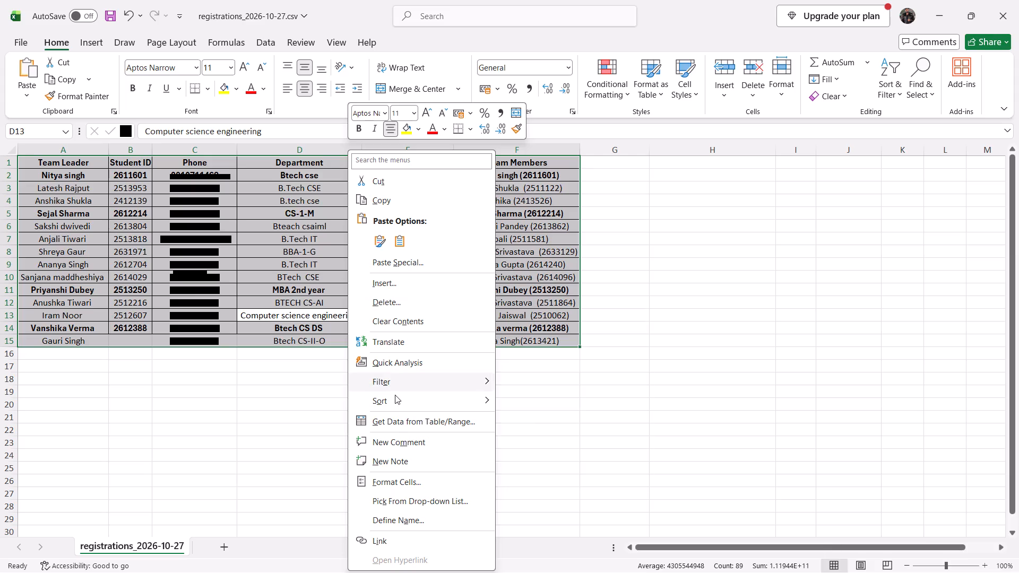
pyautogui.click(405, 482)
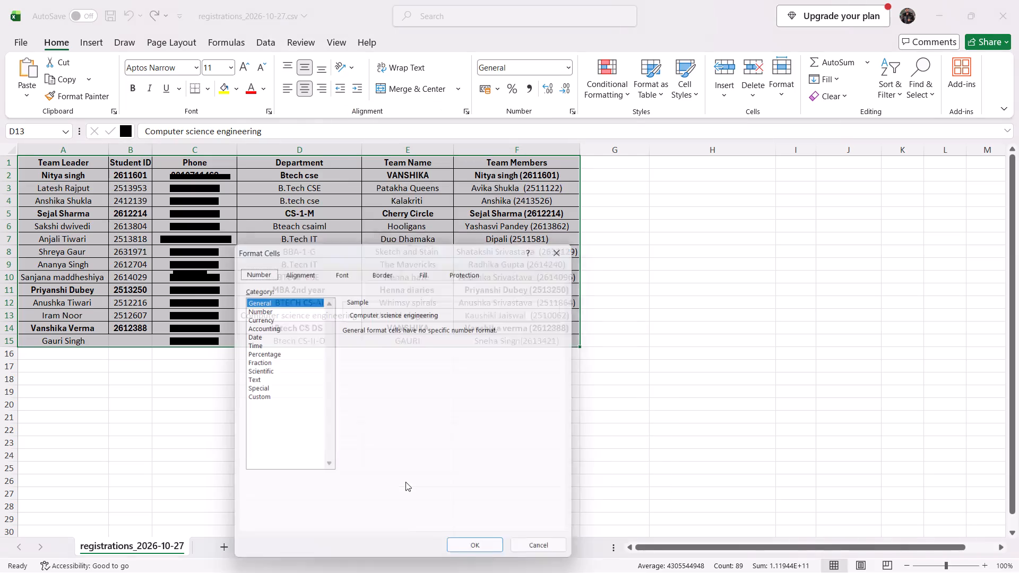
pyautogui.click(393, 268)
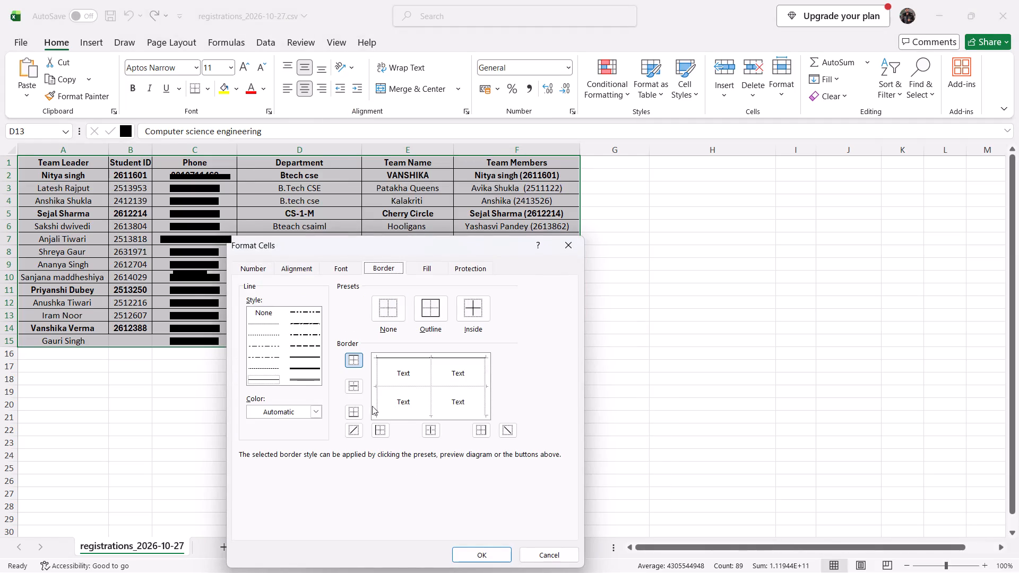
pyautogui.click(354, 387)
pyautogui.click(353, 412)
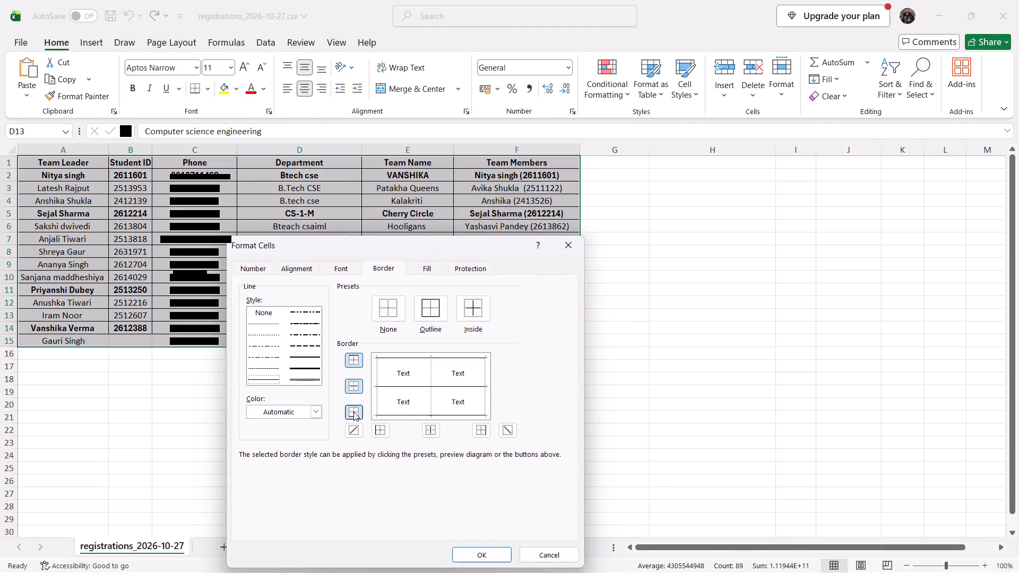
pyautogui.click(383, 428)
pyautogui.click(436, 432)
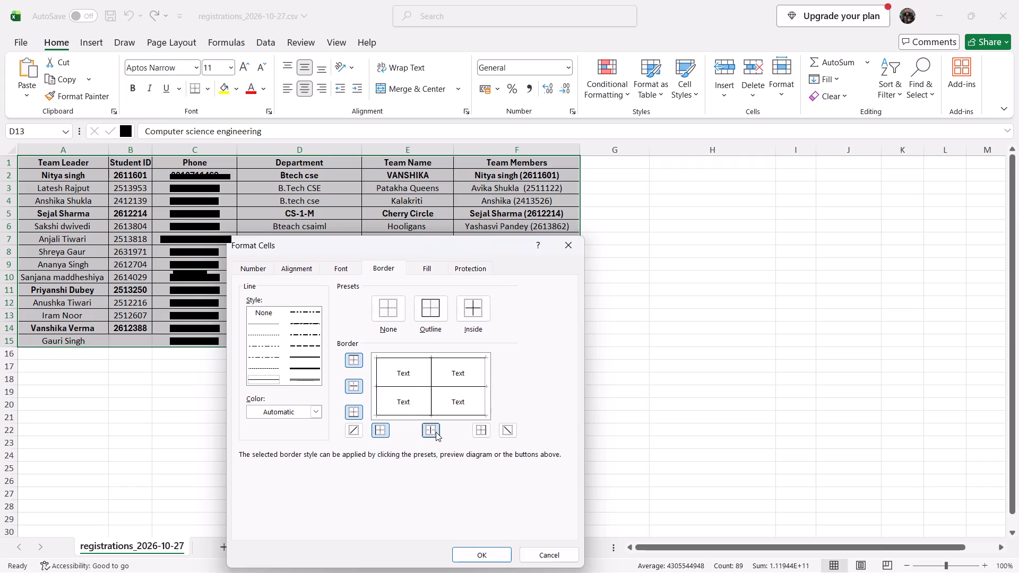
pyautogui.click(481, 429)
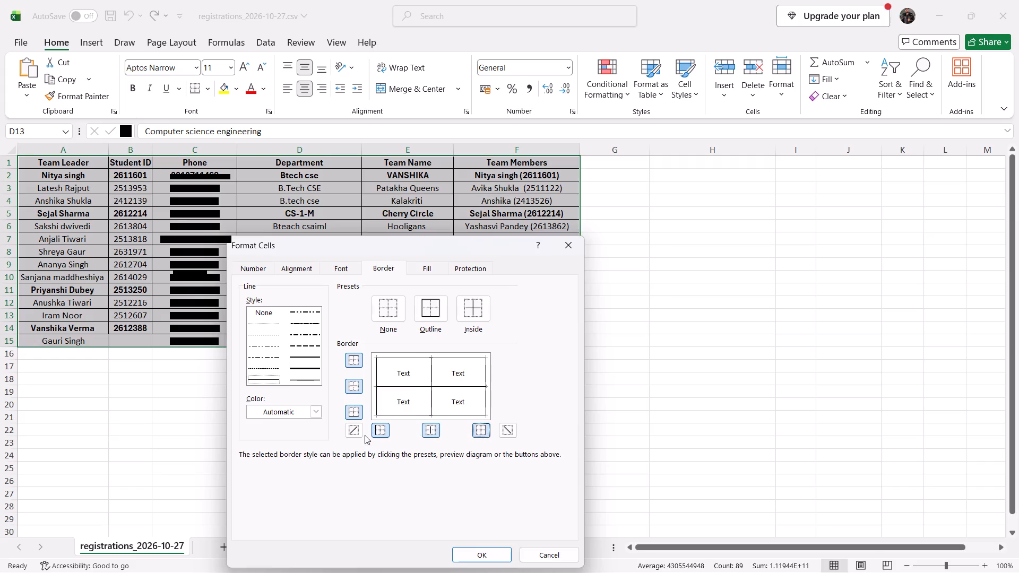
pyautogui.click(420, 310)
pyautogui.click(480, 558)
pyautogui.click(372, 458)
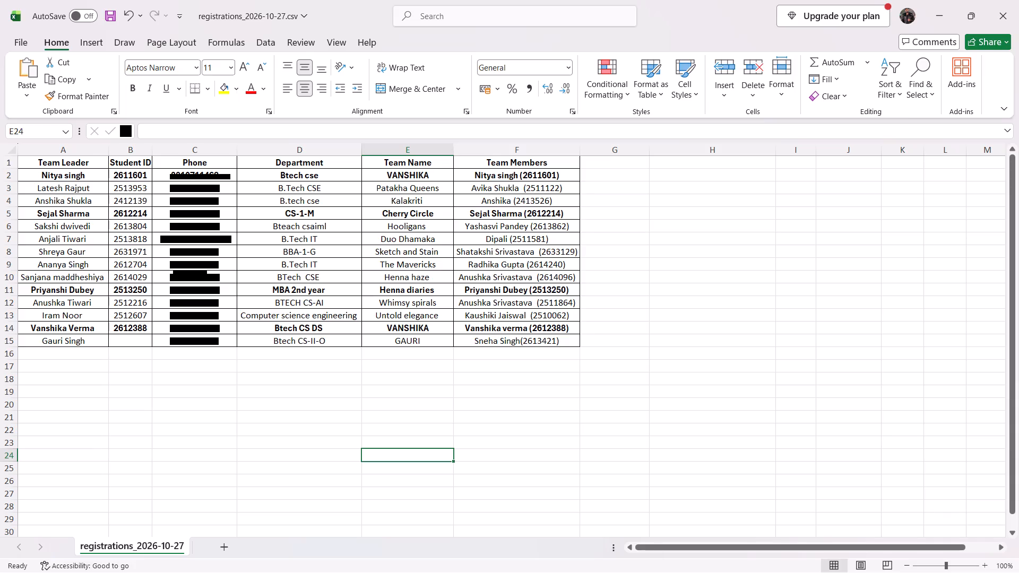
# Enter the new participant's student ID in the Student ID column of row 15 (B15).
pyautogui.click(132, 339)
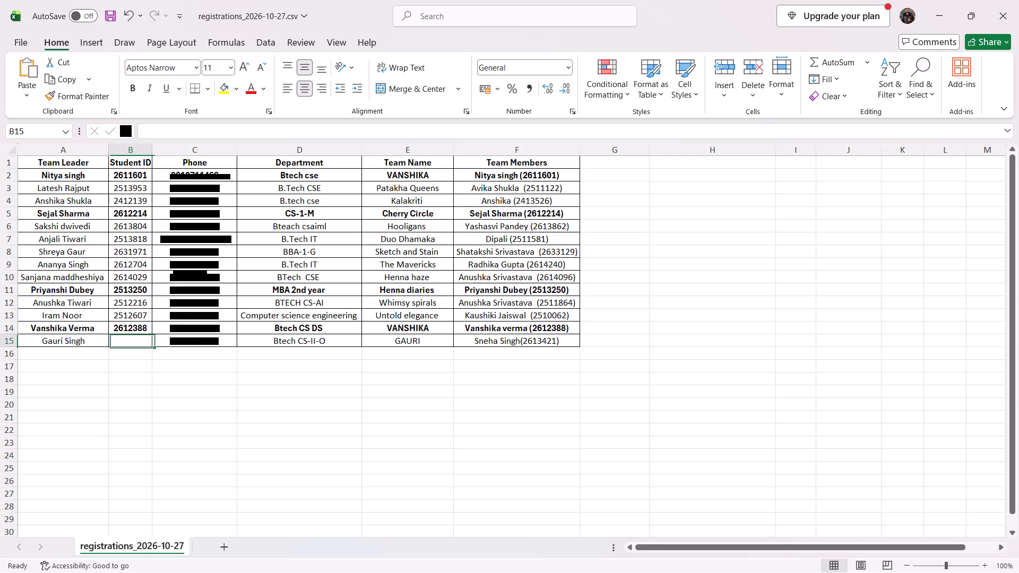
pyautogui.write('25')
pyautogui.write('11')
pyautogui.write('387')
pyautogui.click(158, 361)
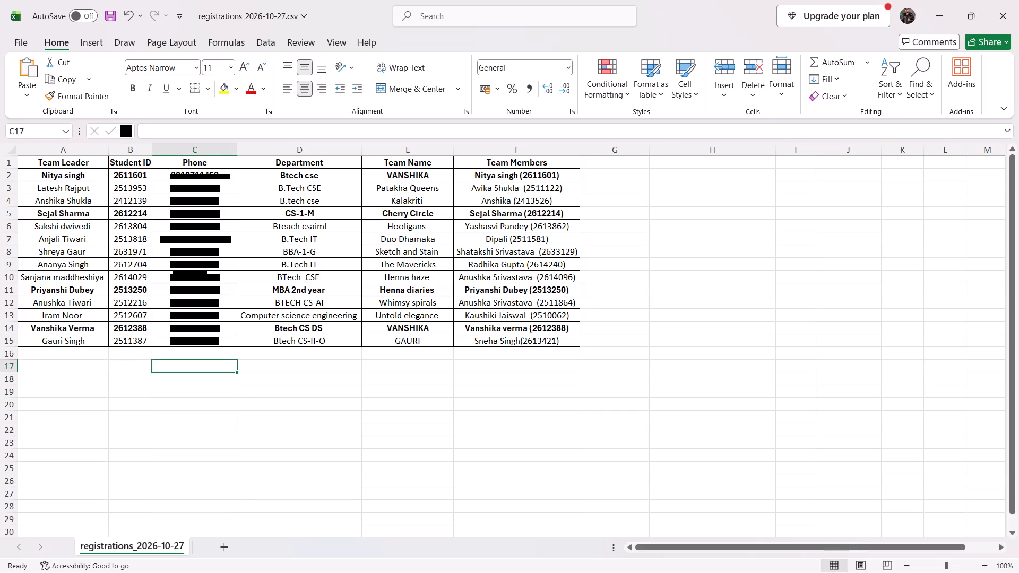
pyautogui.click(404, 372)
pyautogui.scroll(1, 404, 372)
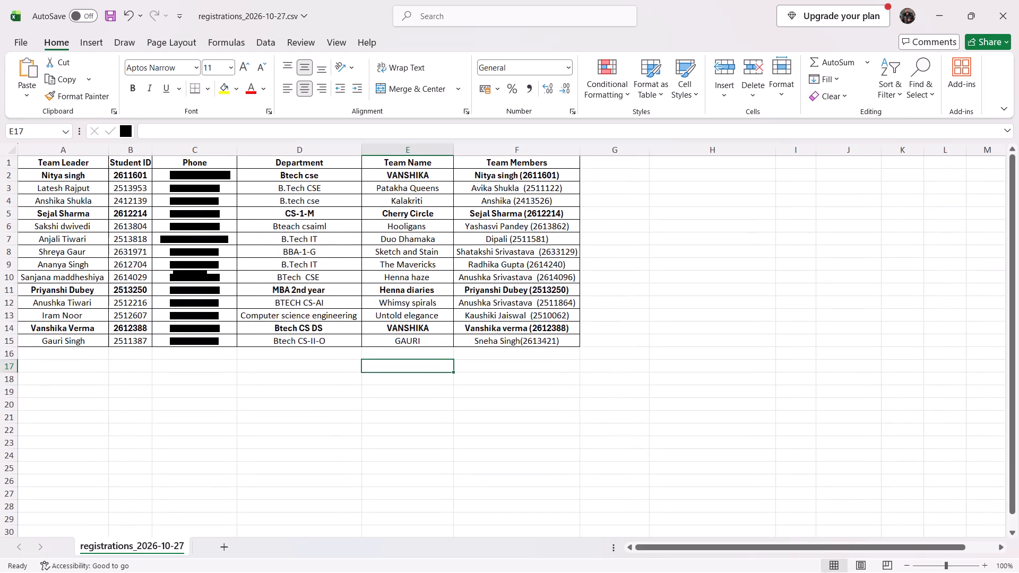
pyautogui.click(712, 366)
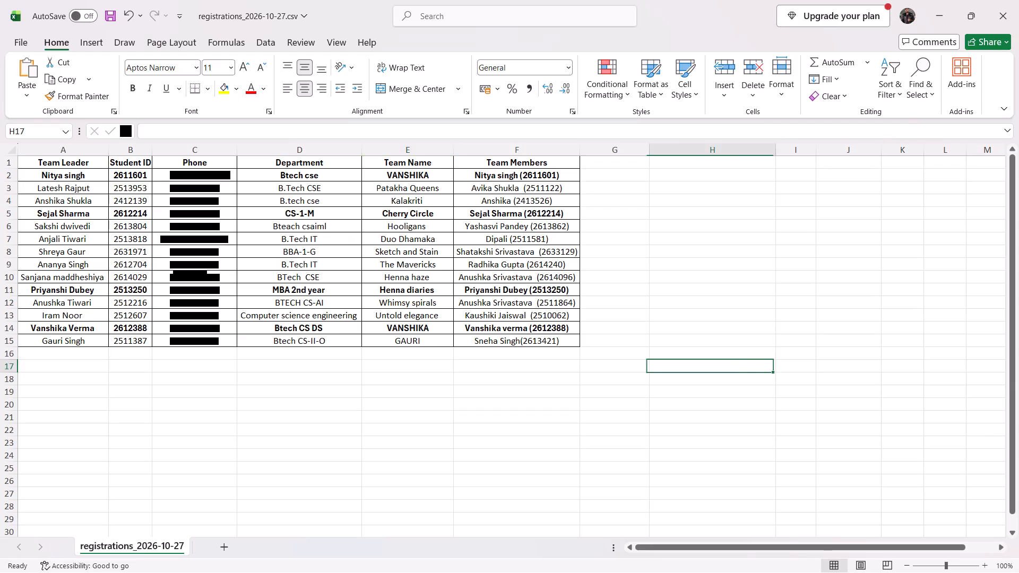
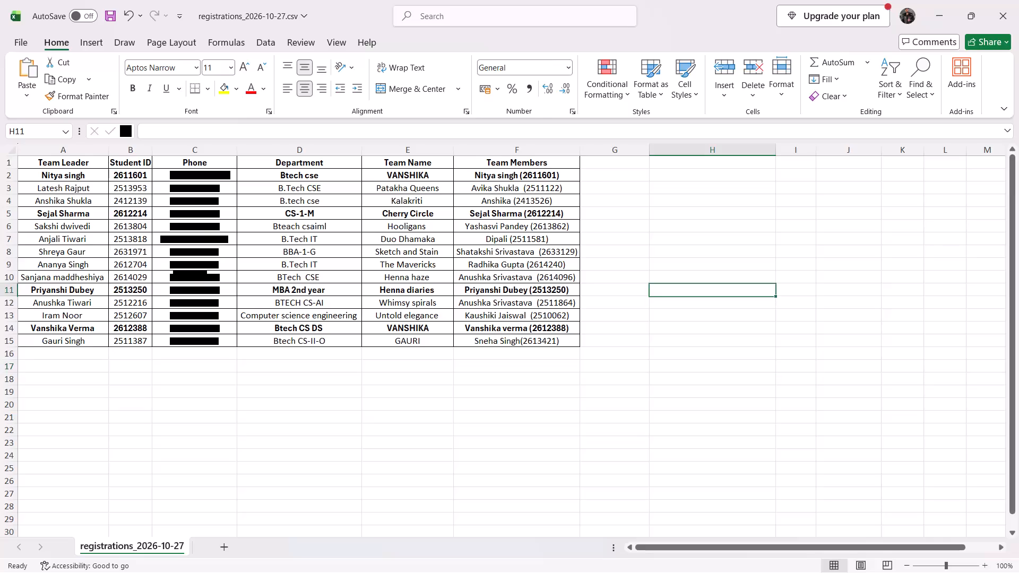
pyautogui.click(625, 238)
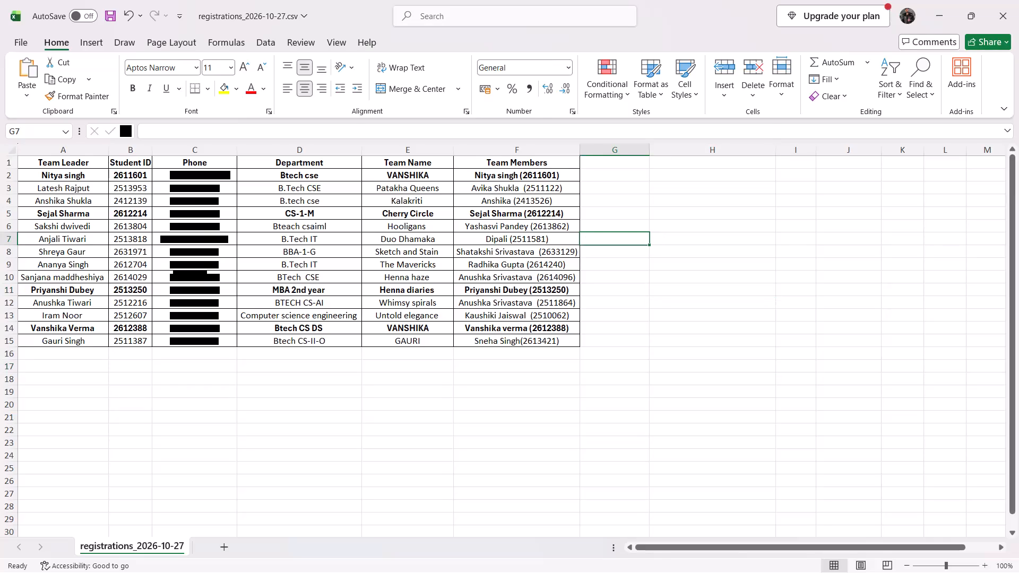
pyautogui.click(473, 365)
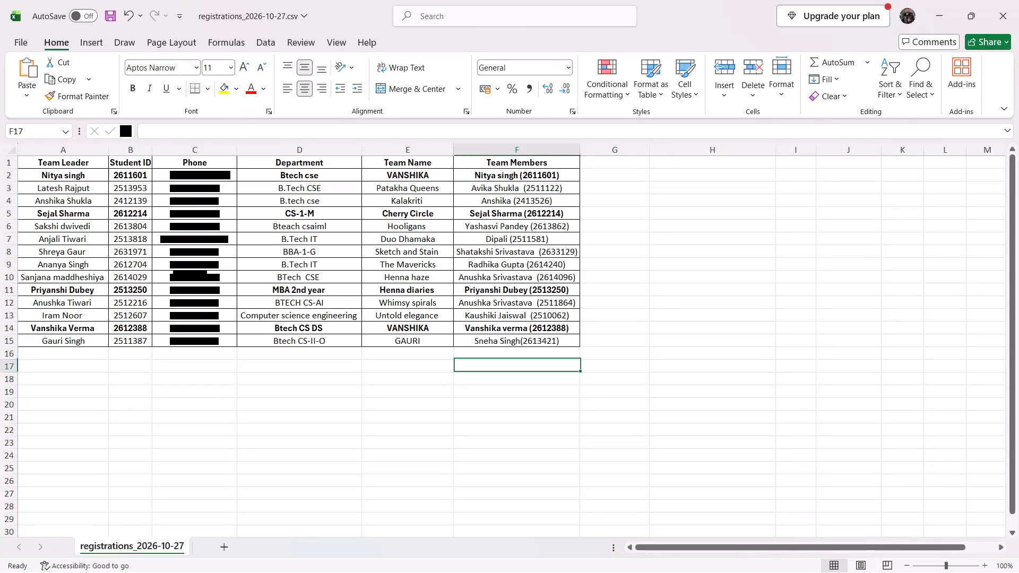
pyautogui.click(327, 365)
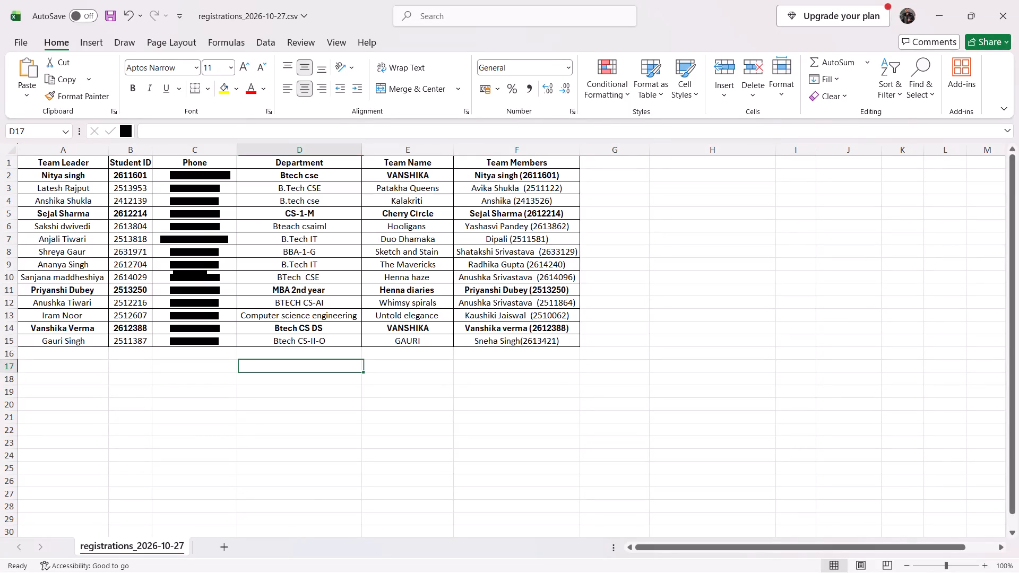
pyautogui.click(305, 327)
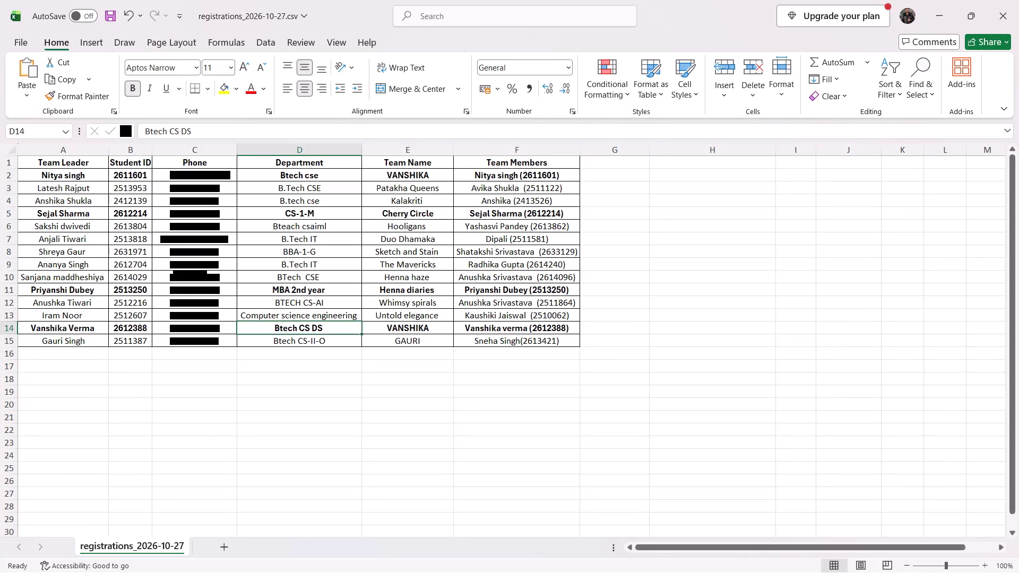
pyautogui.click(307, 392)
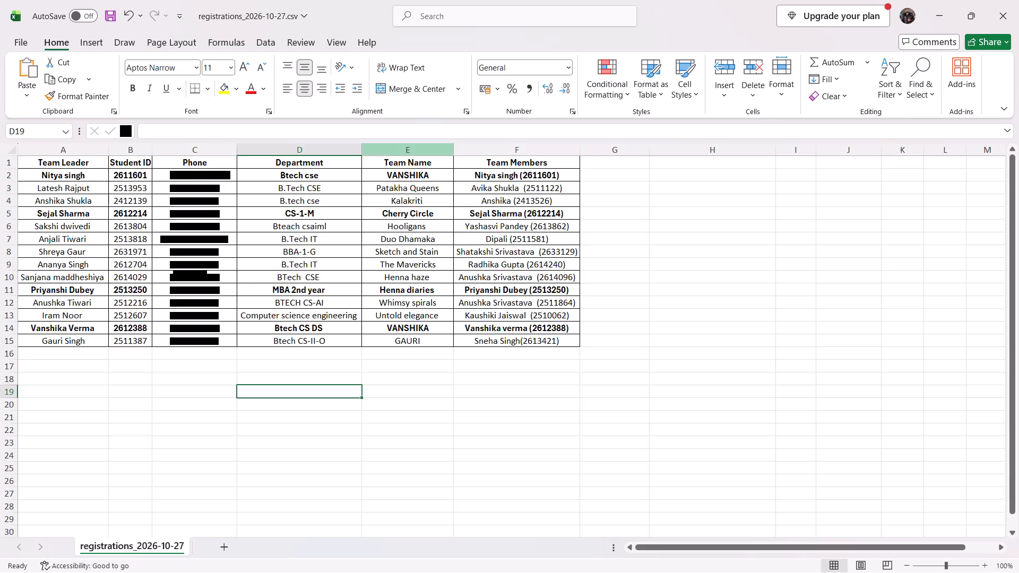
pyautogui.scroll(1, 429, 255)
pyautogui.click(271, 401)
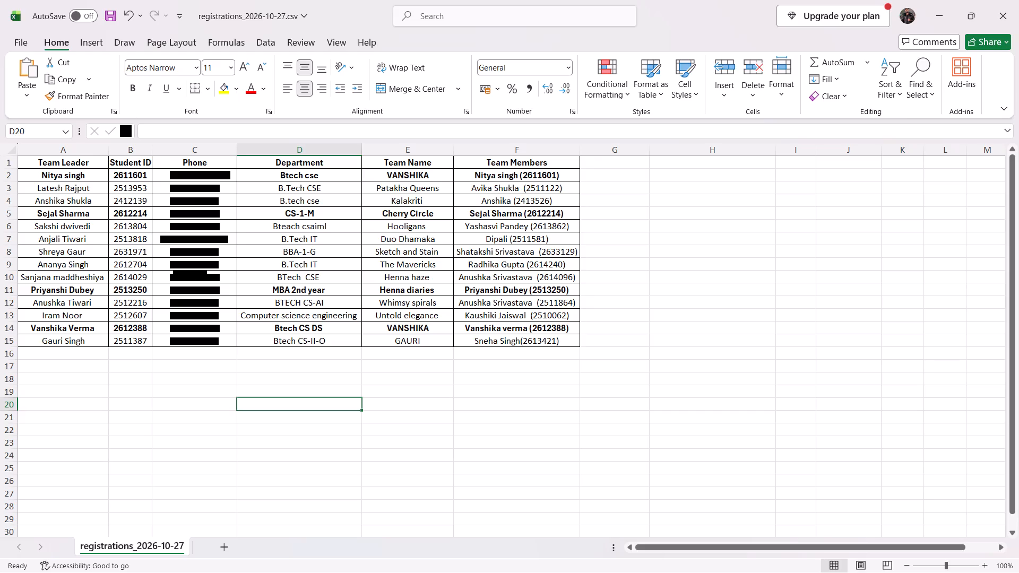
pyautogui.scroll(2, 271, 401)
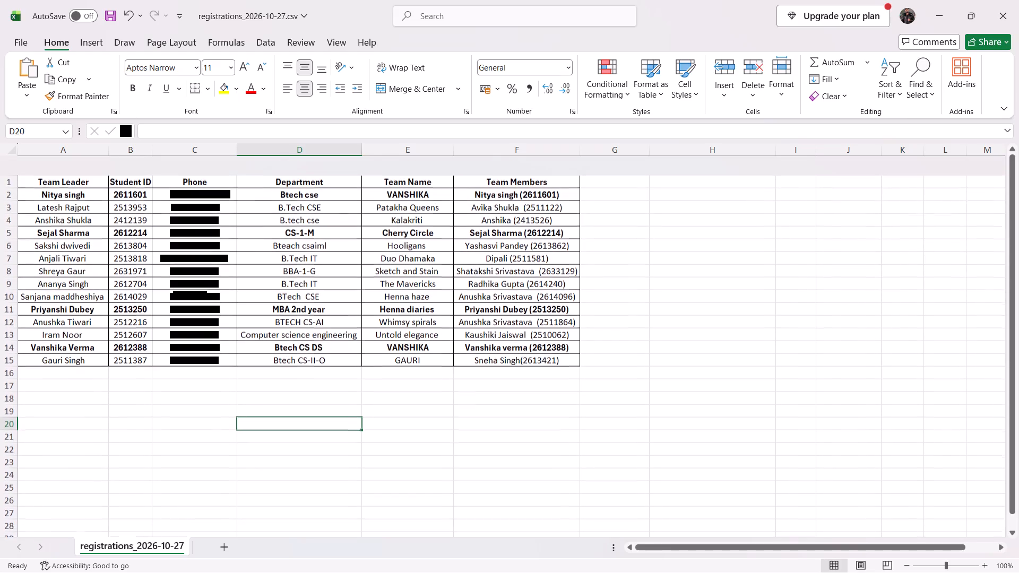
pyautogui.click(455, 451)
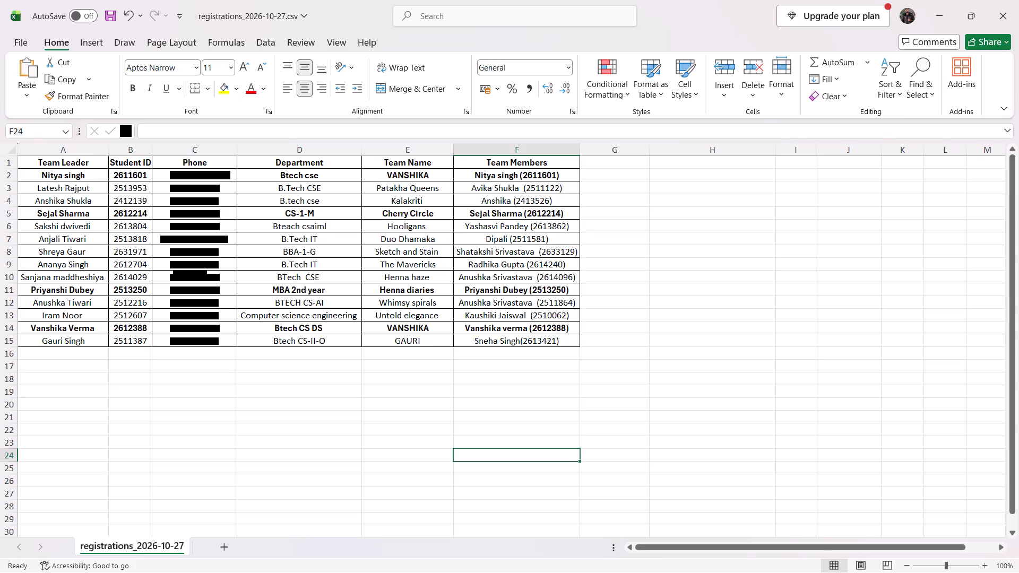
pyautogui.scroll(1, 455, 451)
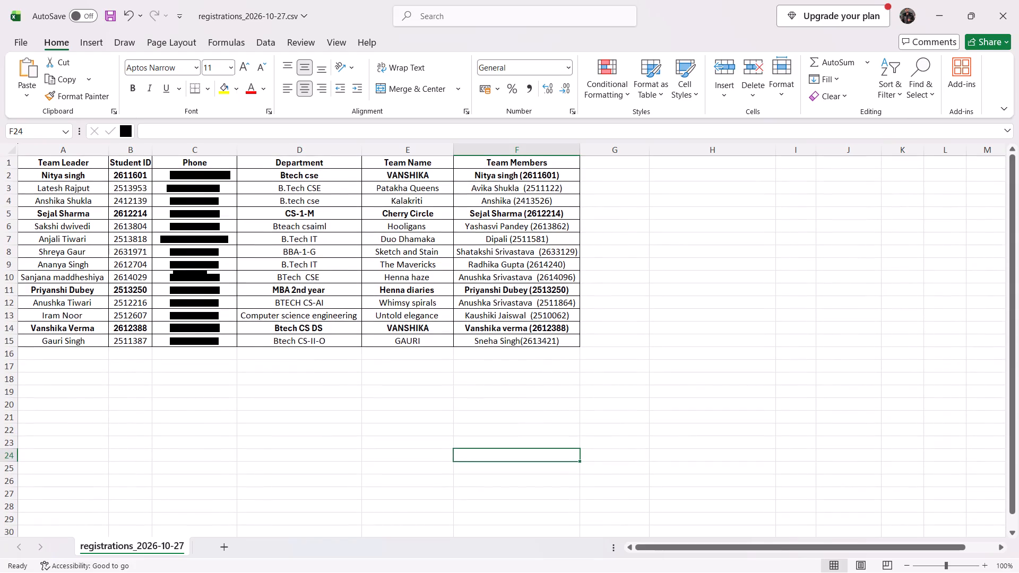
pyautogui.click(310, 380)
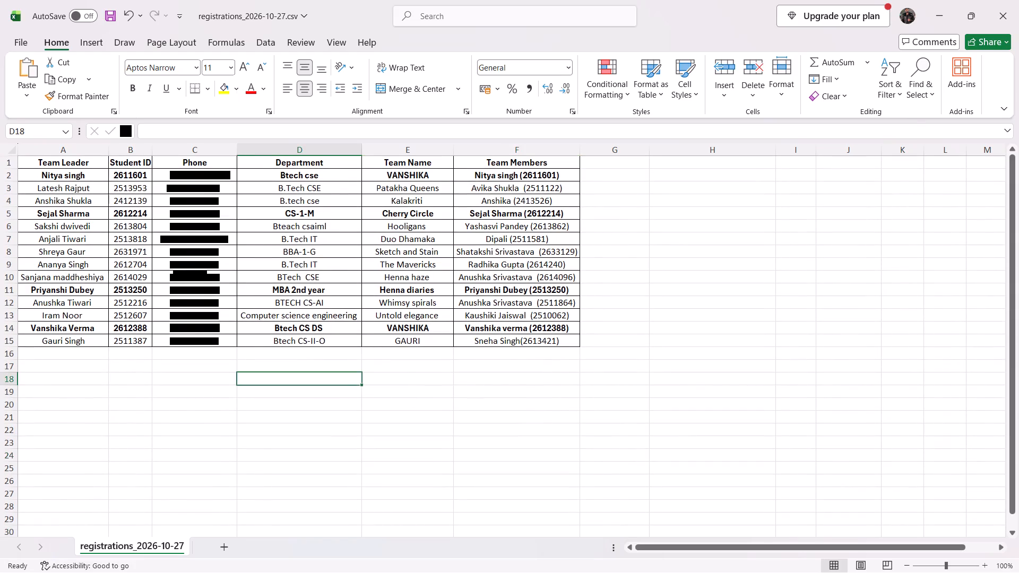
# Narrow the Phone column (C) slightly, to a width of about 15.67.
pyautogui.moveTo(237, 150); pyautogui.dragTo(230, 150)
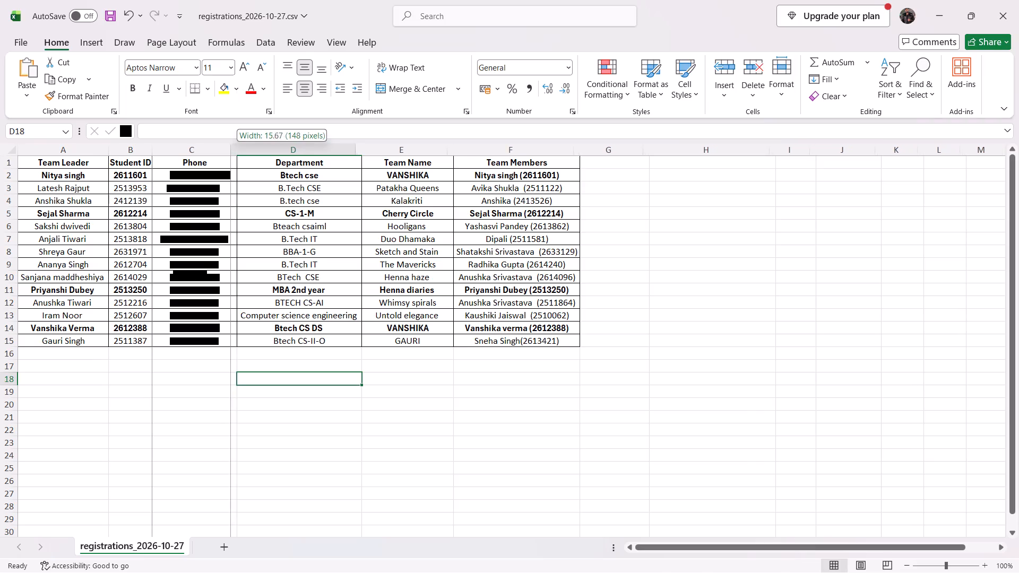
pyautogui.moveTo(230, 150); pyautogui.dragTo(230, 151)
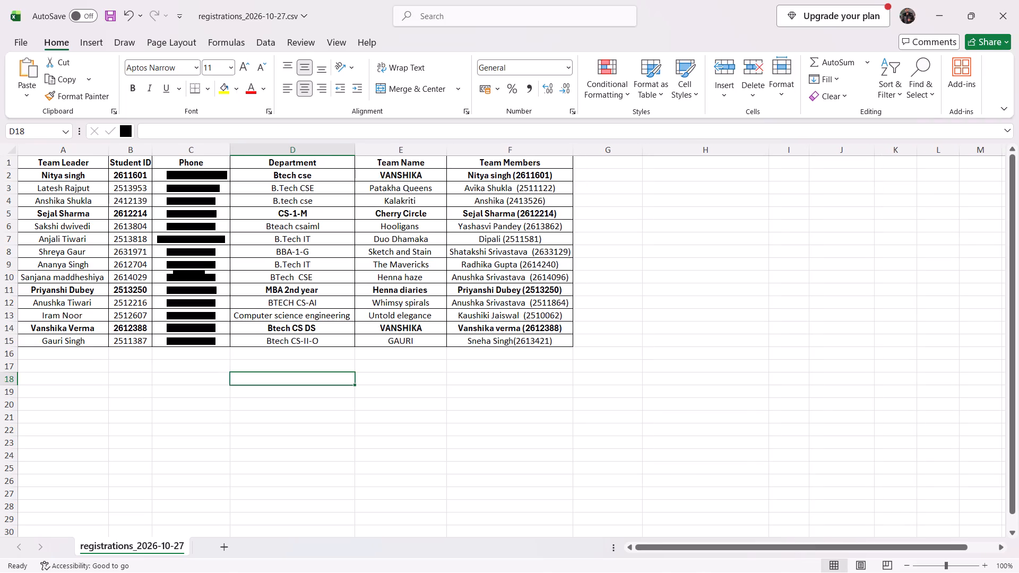
# Remove the leading characters from the phone number in C7 so only the plain number is left.
pyautogui.click(172, 242)
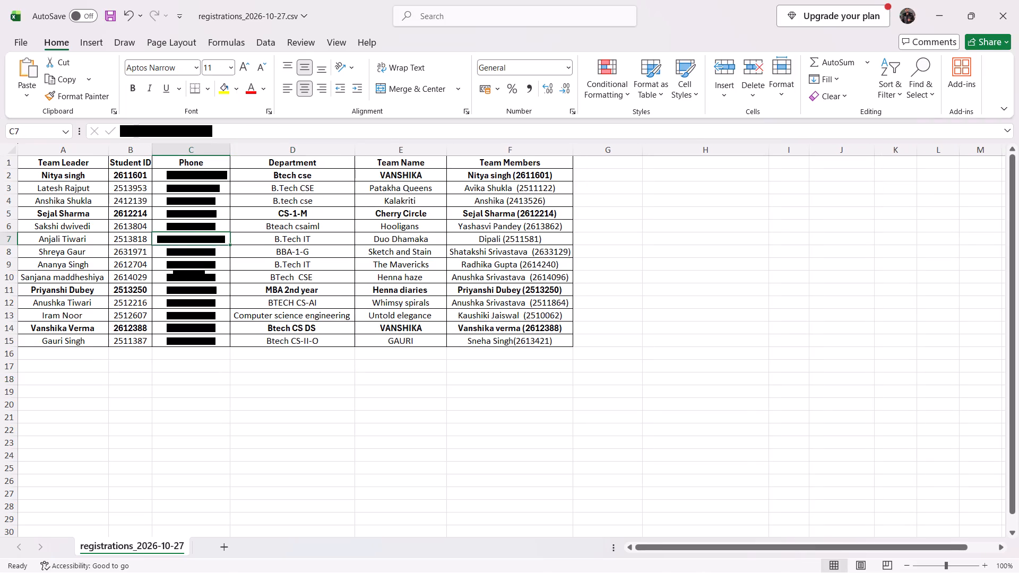
pyautogui.moveTo(161, 134); pyautogui.dragTo(125, 134)
pyautogui.press('BackSpace')
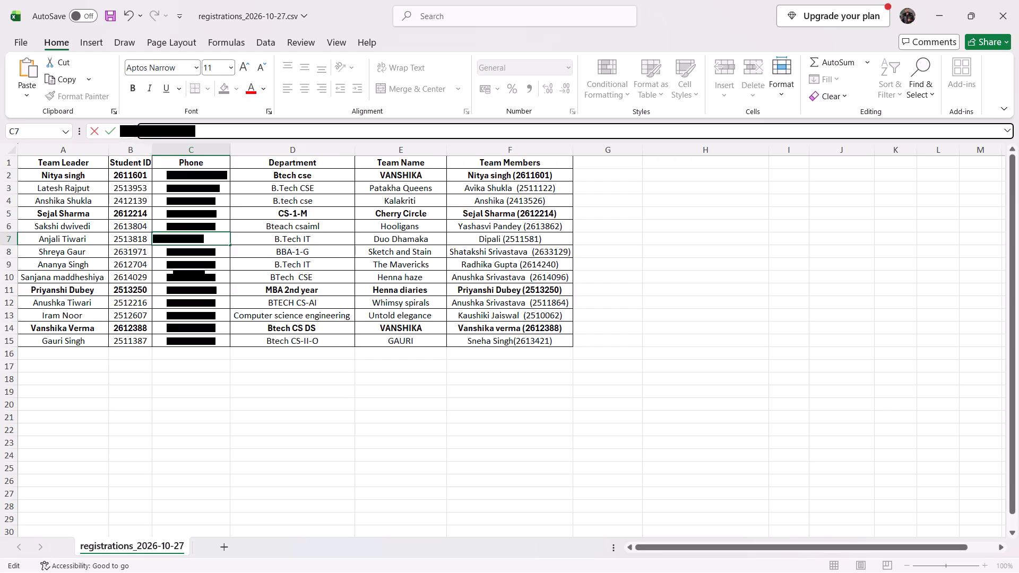
# Narrow the Phone column (C) until it fits closely around the phone numbers.
pyautogui.click(229, 150)
pyautogui.moveTo(229, 159); pyautogui.dragTo(224, 162)
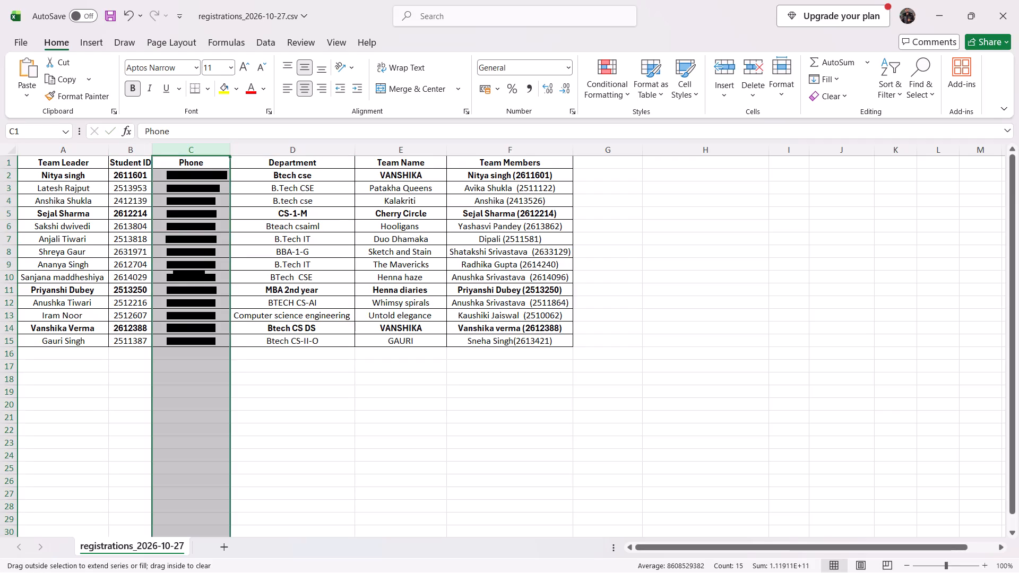
pyautogui.moveTo(224, 162); pyautogui.dragTo(214, 165)
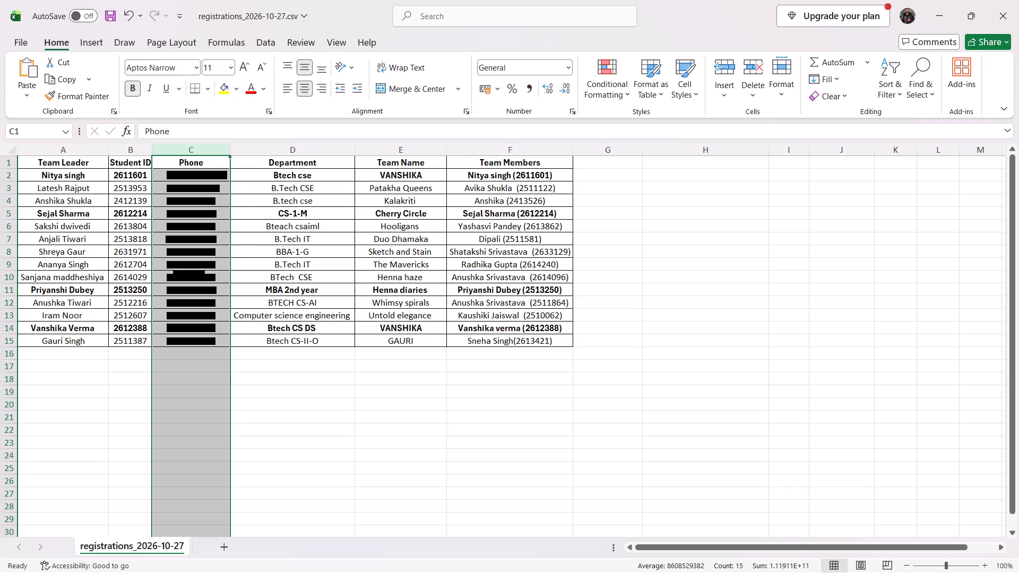
pyautogui.click(243, 181)
pyautogui.click(225, 146)
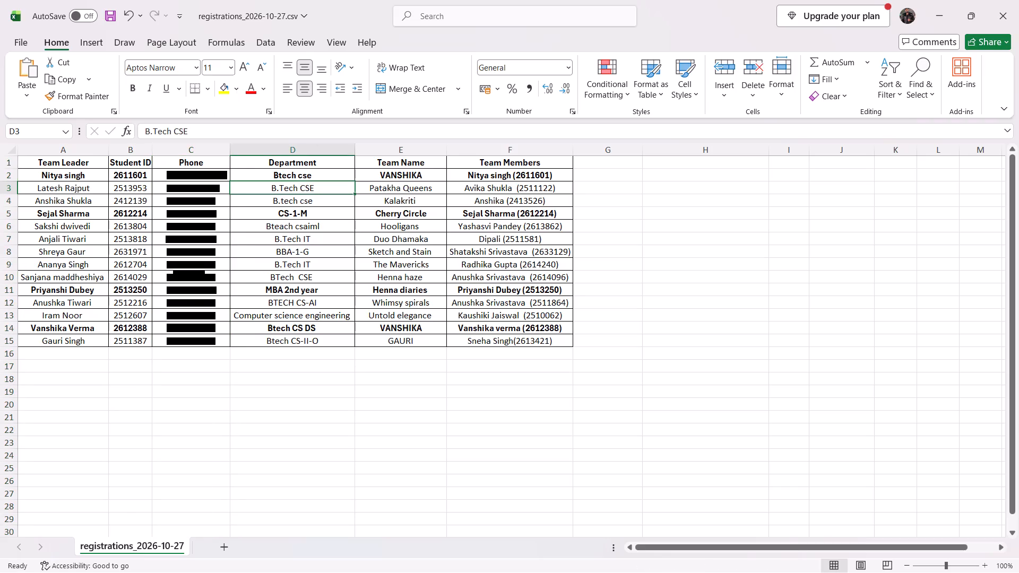
pyautogui.moveTo(230, 146); pyautogui.dragTo(218, 148)
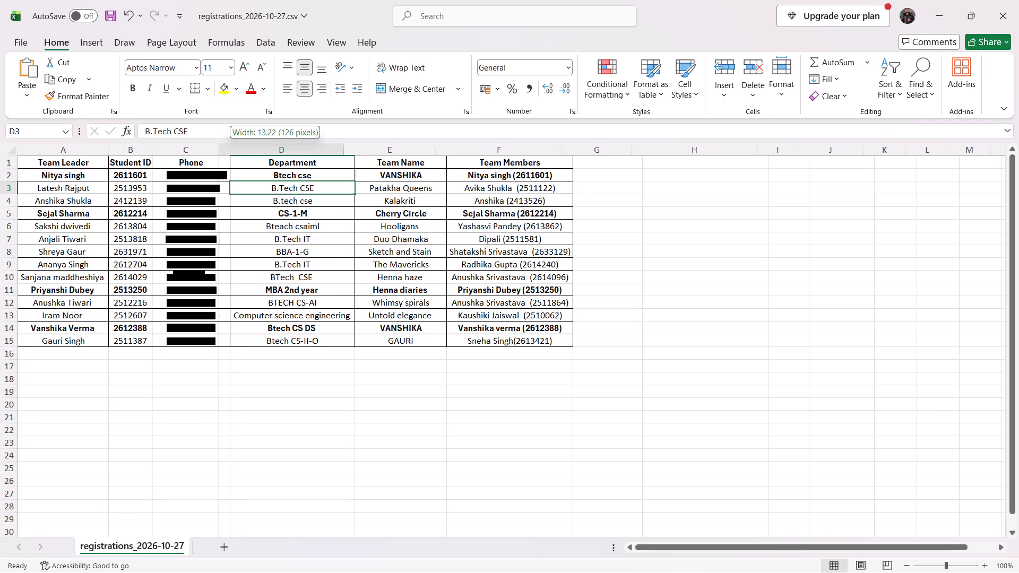
pyautogui.moveTo(218, 148); pyautogui.dragTo(217, 148)
pyautogui.moveTo(217, 148); pyautogui.dragTo(211, 149)
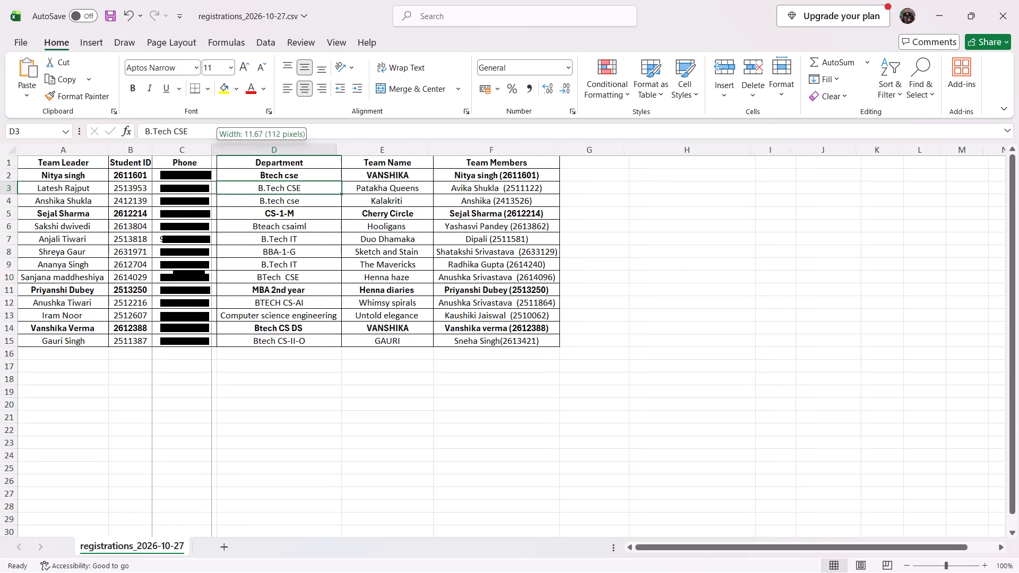
pyautogui.moveTo(211, 149); pyautogui.dragTo(209, 149)
pyautogui.click(209, 149)
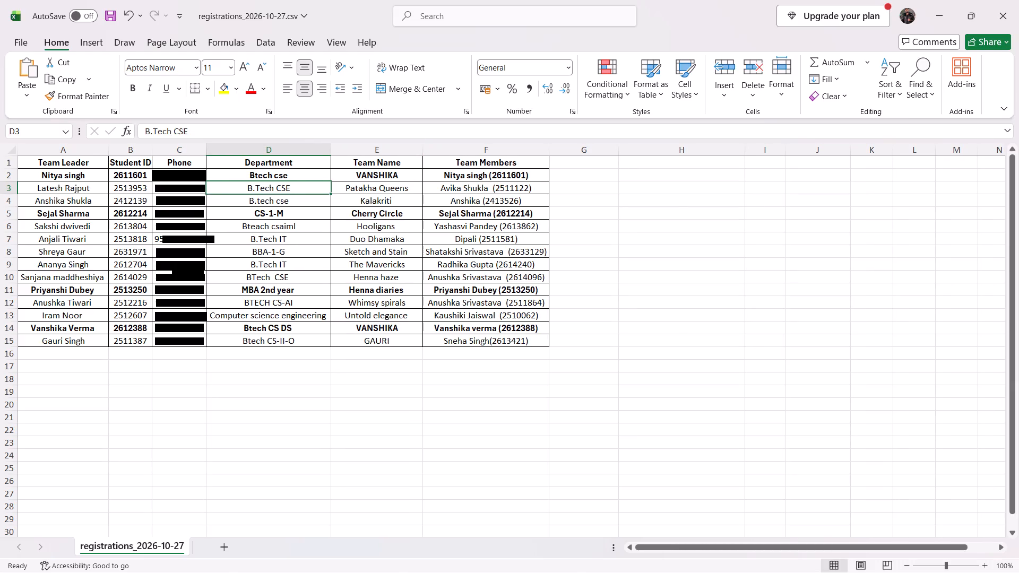
# Narrow the Department column (D) to about half its width, just enough for the short department names.
pyautogui.moveTo(330, 151); pyautogui.dragTo(291, 155)
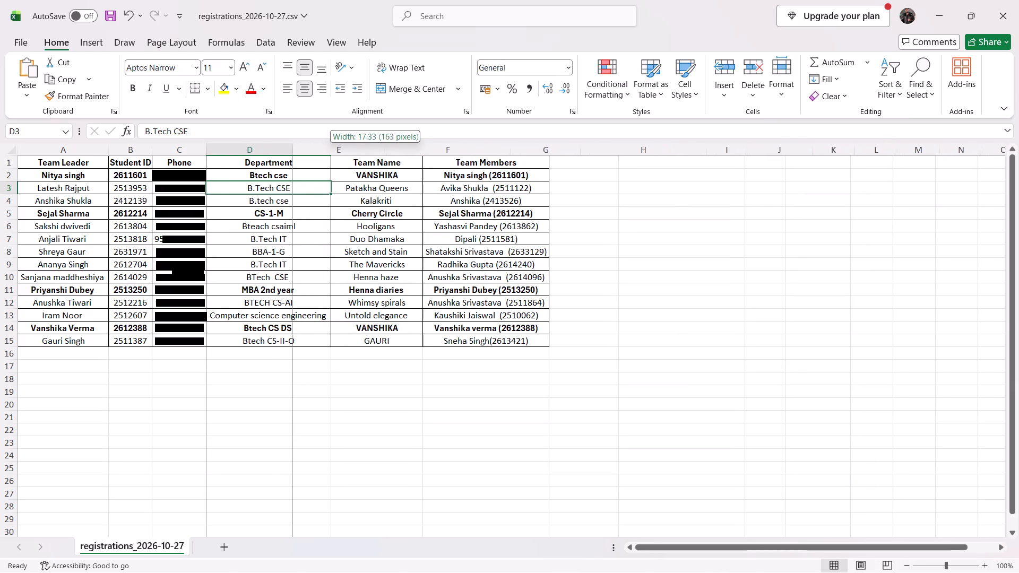
pyautogui.moveTo(291, 155); pyautogui.dragTo(267, 159)
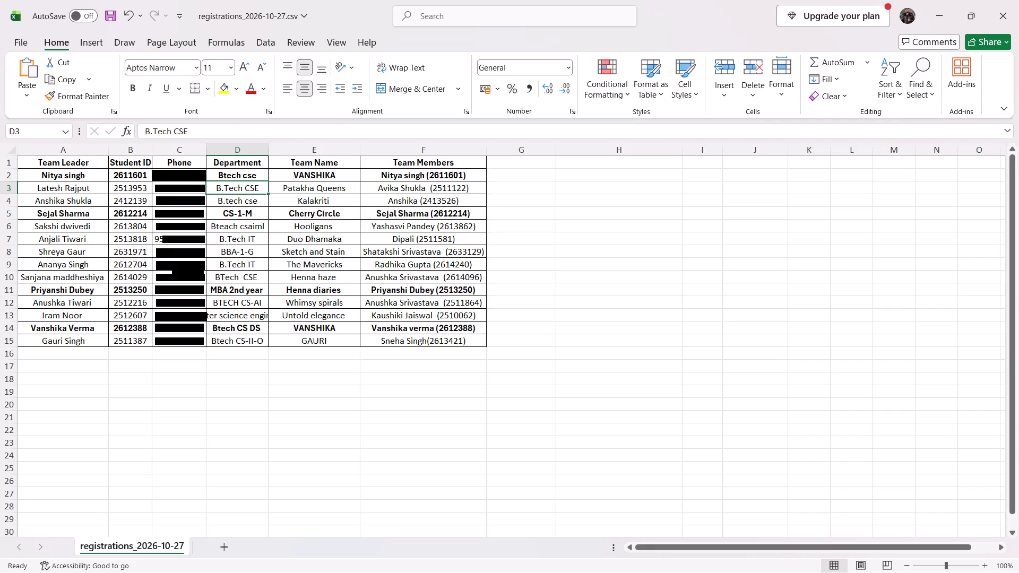
# Replace the Department entry in D13 with the abbreviation CSE.
pyautogui.click(256, 317)
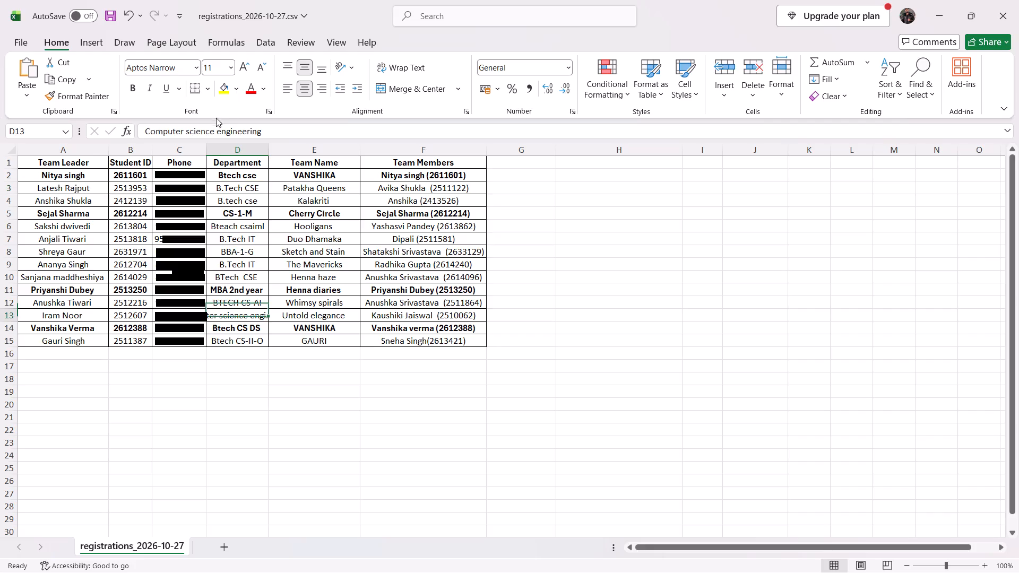
pyautogui.moveTo(274, 128); pyautogui.dragTo(48, 158)
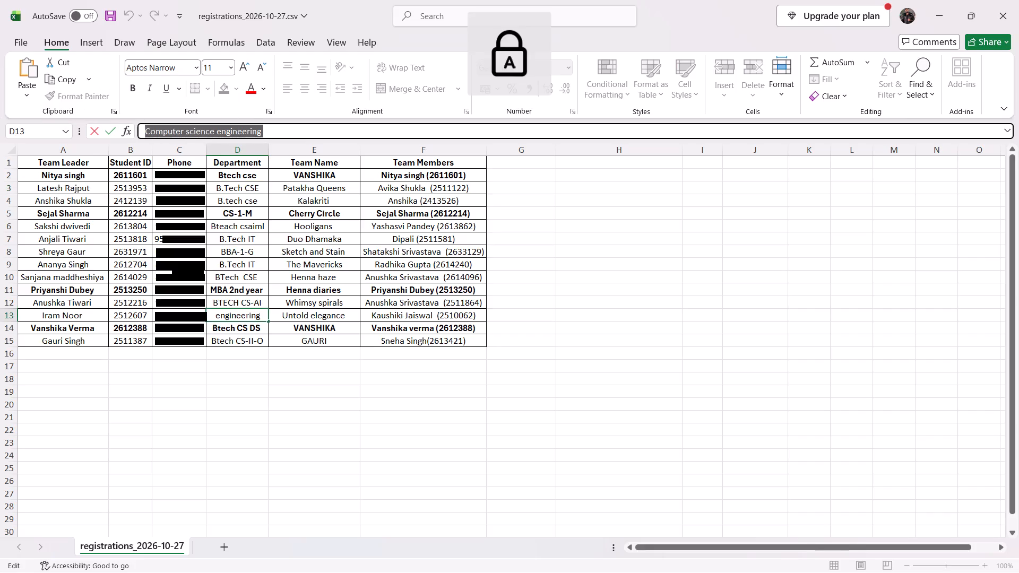
pyautogui.write('CSE')
pyautogui.press('Return')
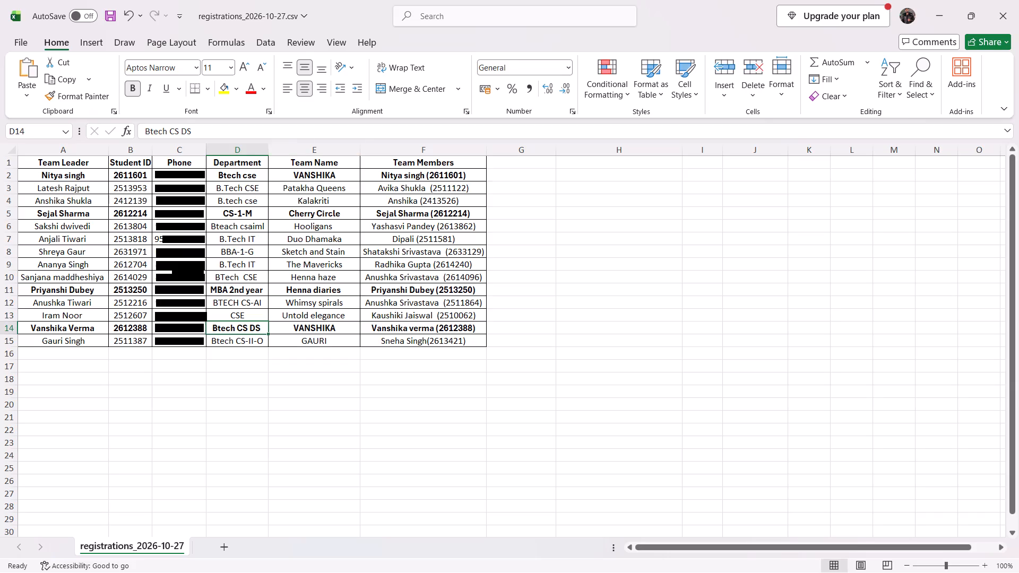
# Narrow the Team Name (E) and Team Members (F) columns to fit closely around their longest entries.
pyautogui.moveTo(362, 152); pyautogui.dragTo(351, 152)
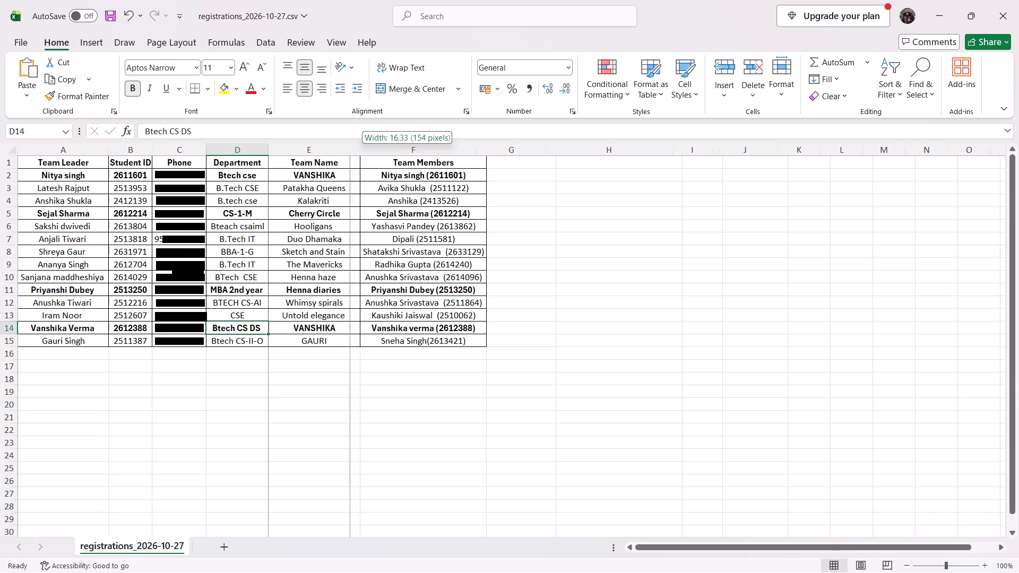
pyautogui.moveTo(351, 152); pyautogui.dragTo(341, 152)
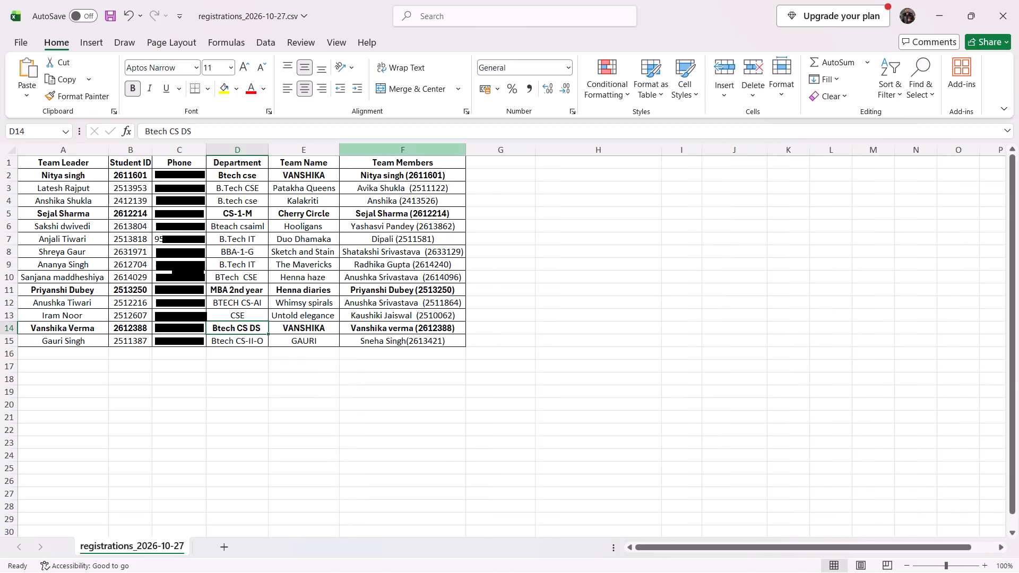
pyautogui.click(461, 153)
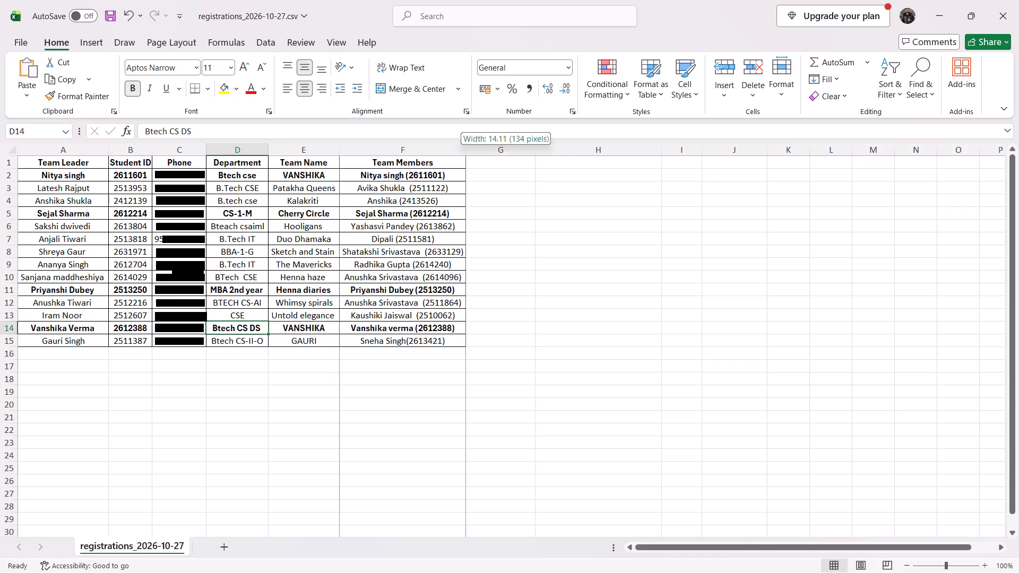
pyautogui.click(463, 148)
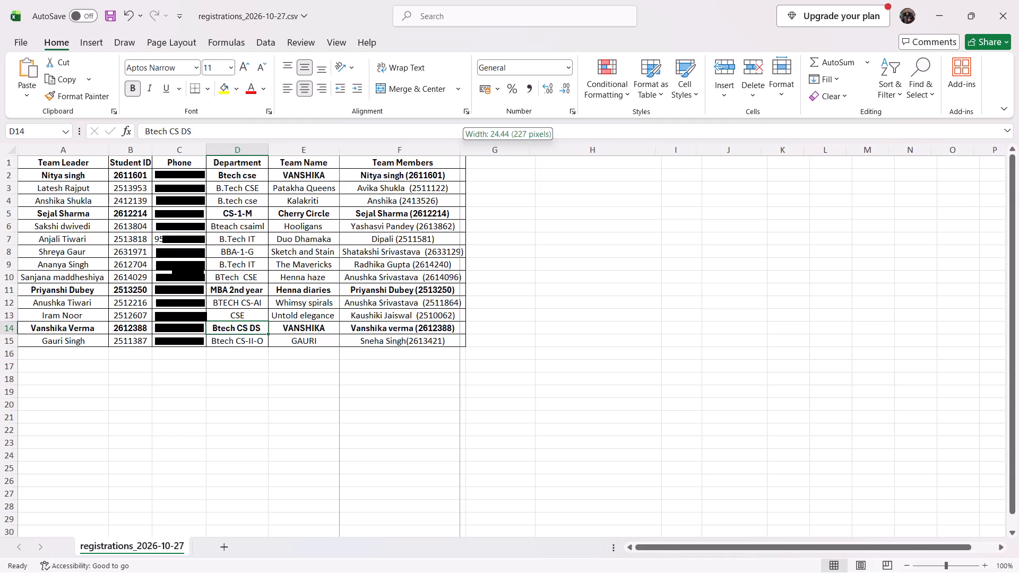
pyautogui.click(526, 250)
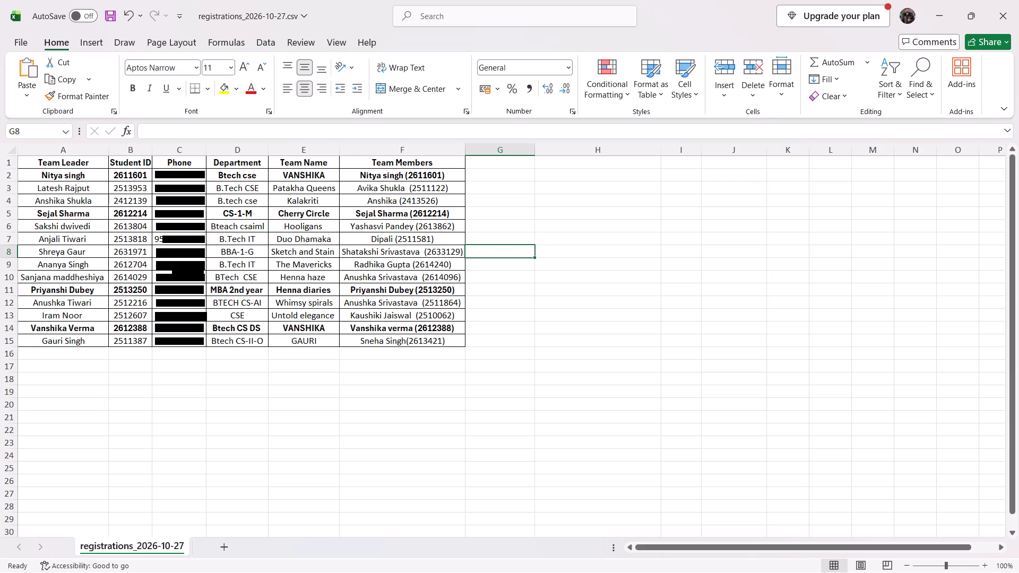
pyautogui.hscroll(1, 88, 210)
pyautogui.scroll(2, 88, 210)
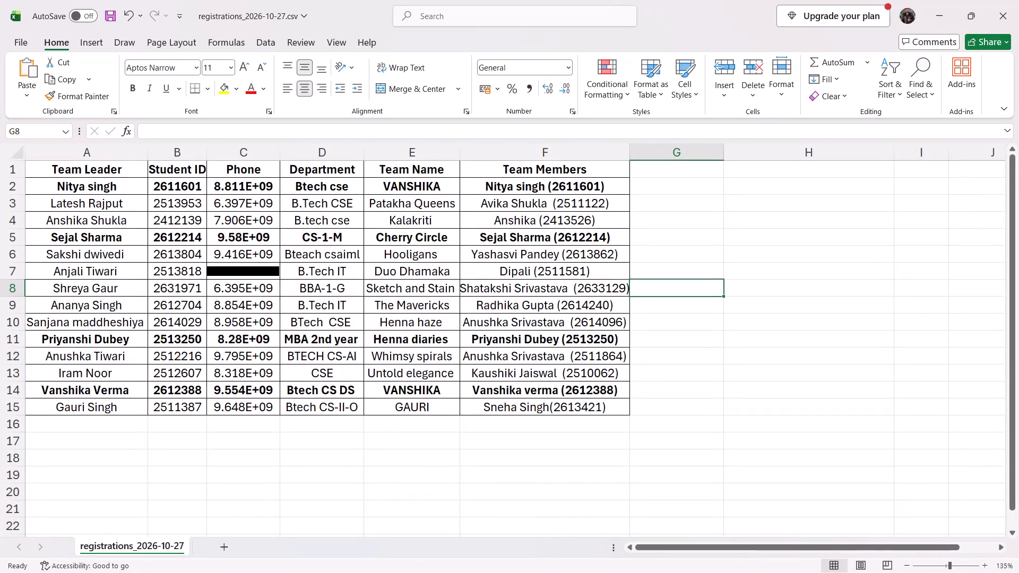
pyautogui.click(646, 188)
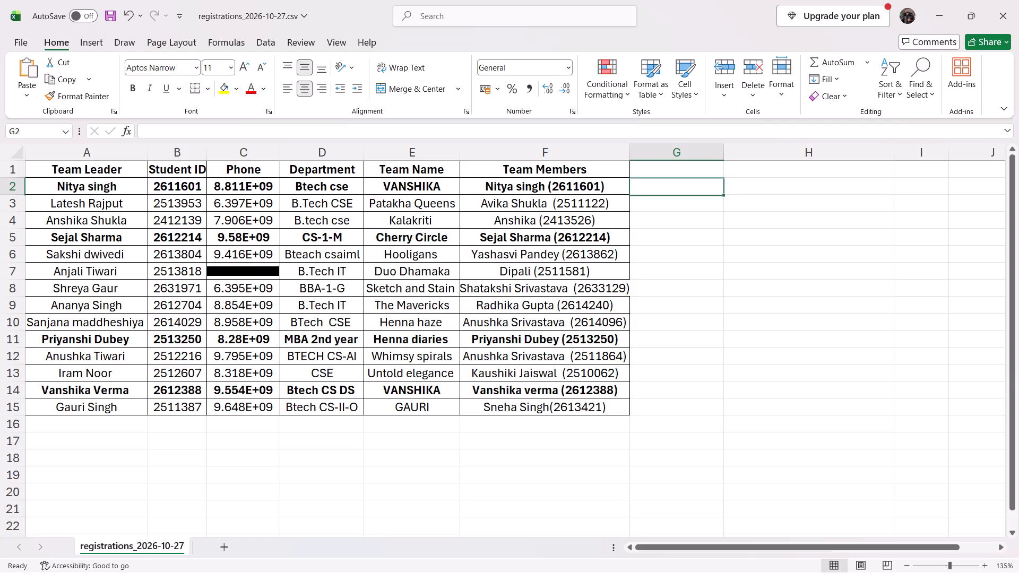
# Save the formatted participant list to its existing CSV file.
pyautogui.click(20, 46)
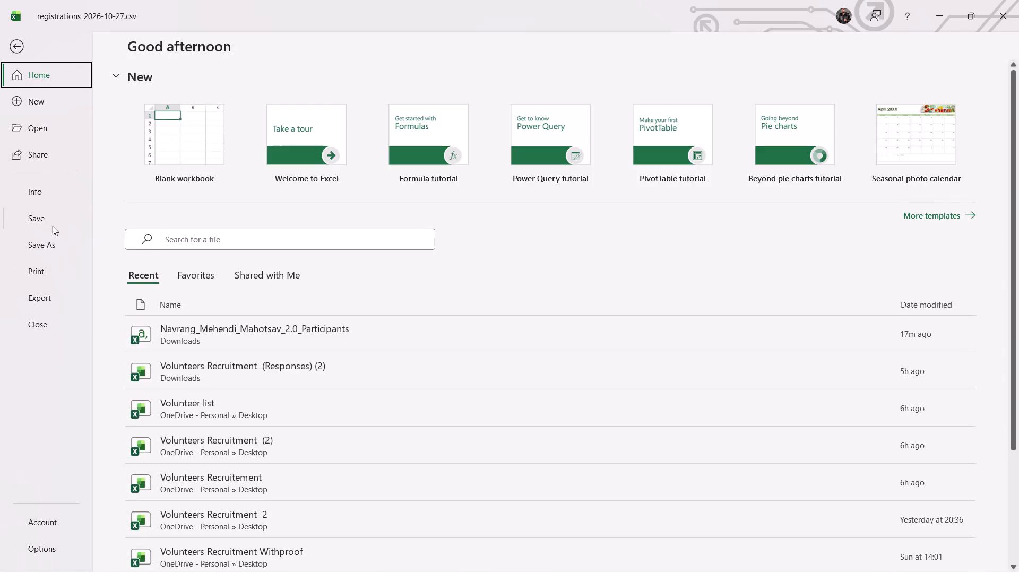
pyautogui.click(52, 248)
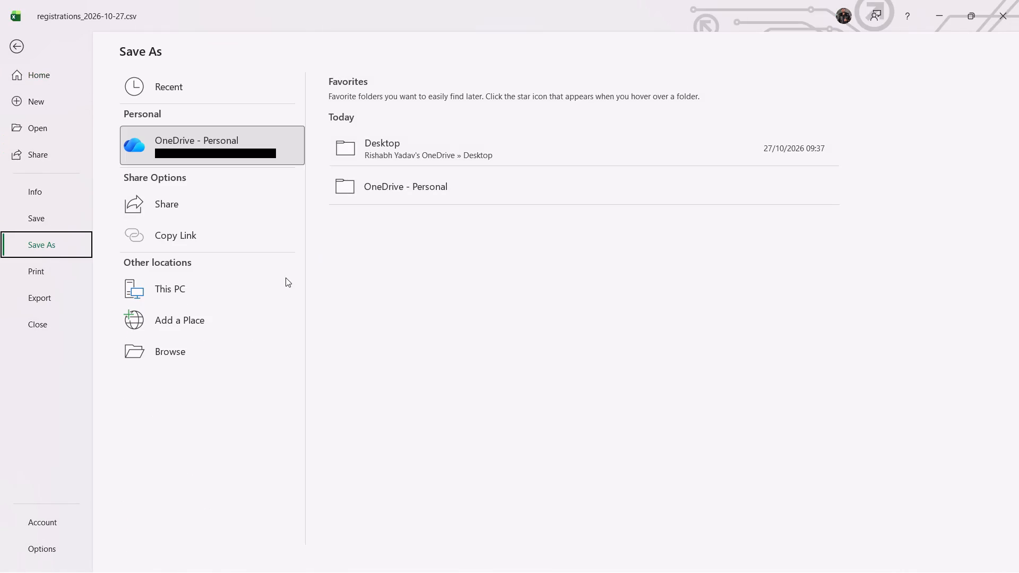
pyautogui.scroll(-1, 286, 277)
pyautogui.click(46, 218)
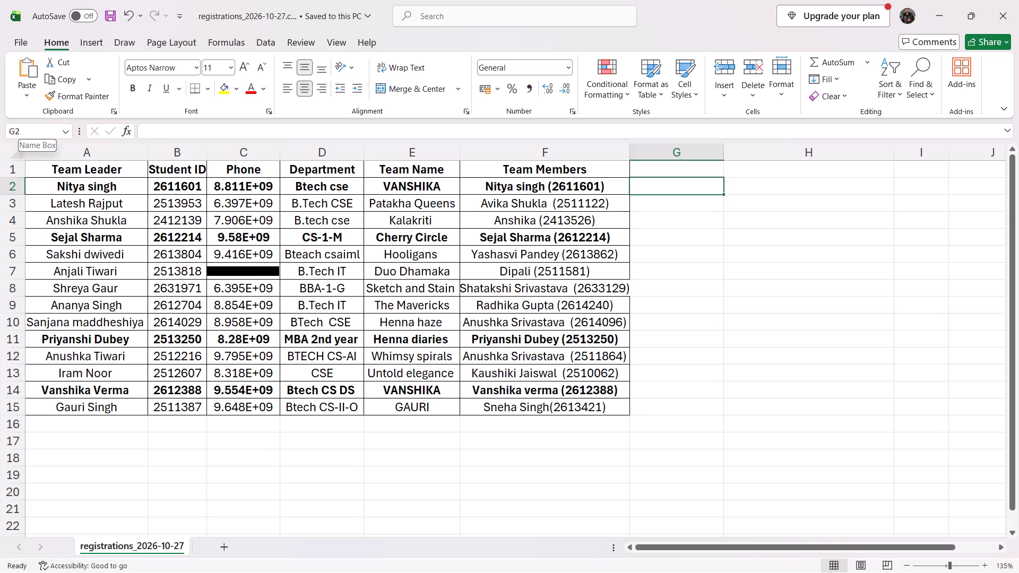
# Widen the Phone column (C) by about a third so the full phone numbers fit.
pyautogui.moveTo(278, 152); pyautogui.dragTo(302, 150)
# Format the whole Phone column (C) as Number with 0 decimal places.
pyautogui.click(261, 155)
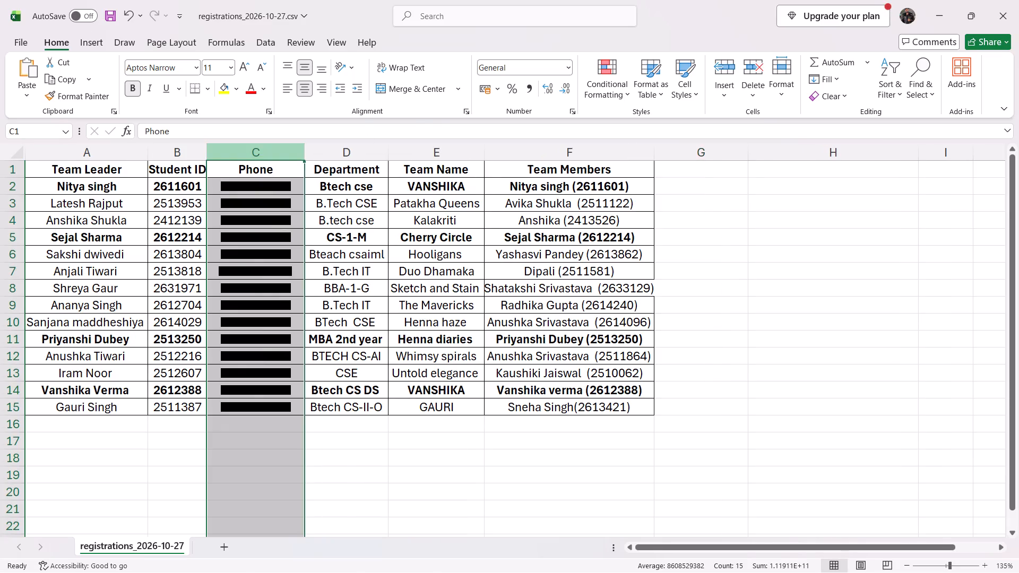
pyautogui.rightClick(261, 155)
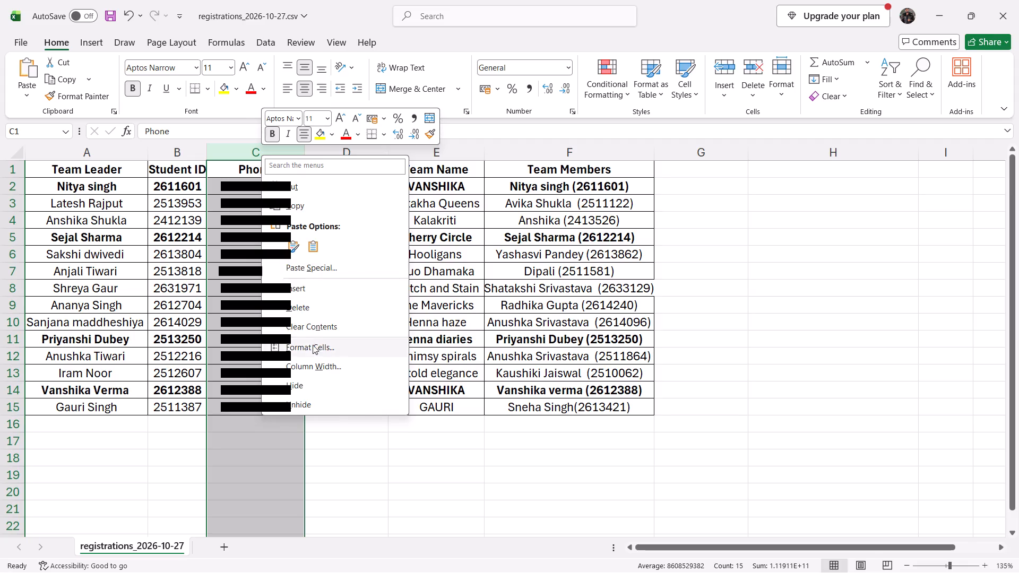
pyautogui.click(313, 346)
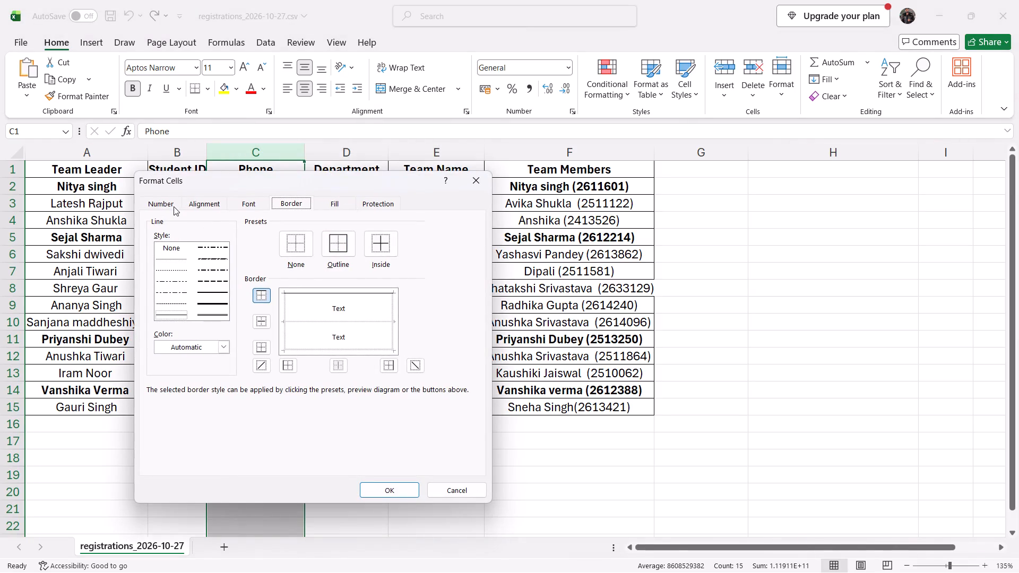
pyautogui.click(174, 206)
pyautogui.click(178, 242)
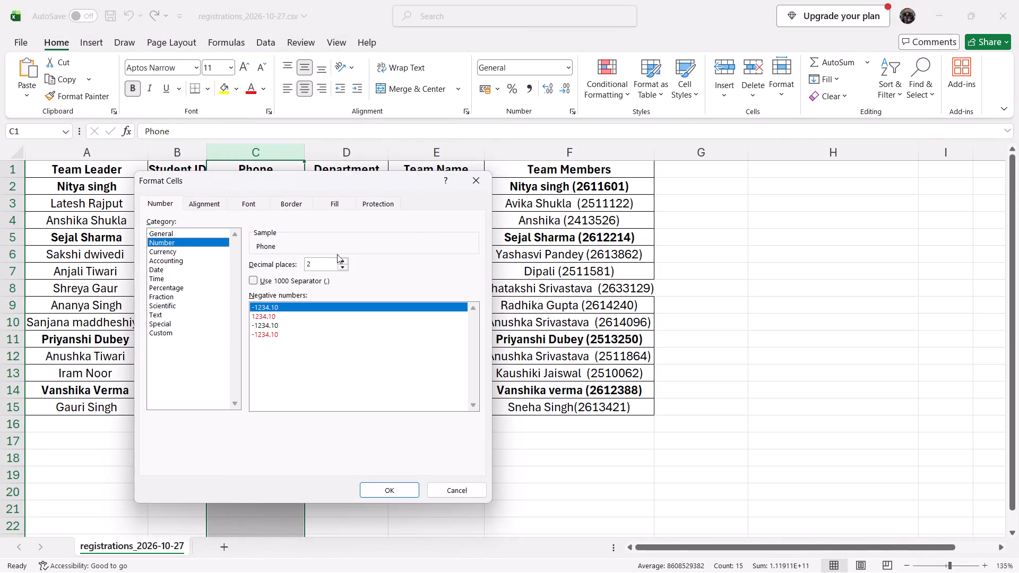
pyautogui.click(349, 262)
pyautogui.doubleClick(341, 262)
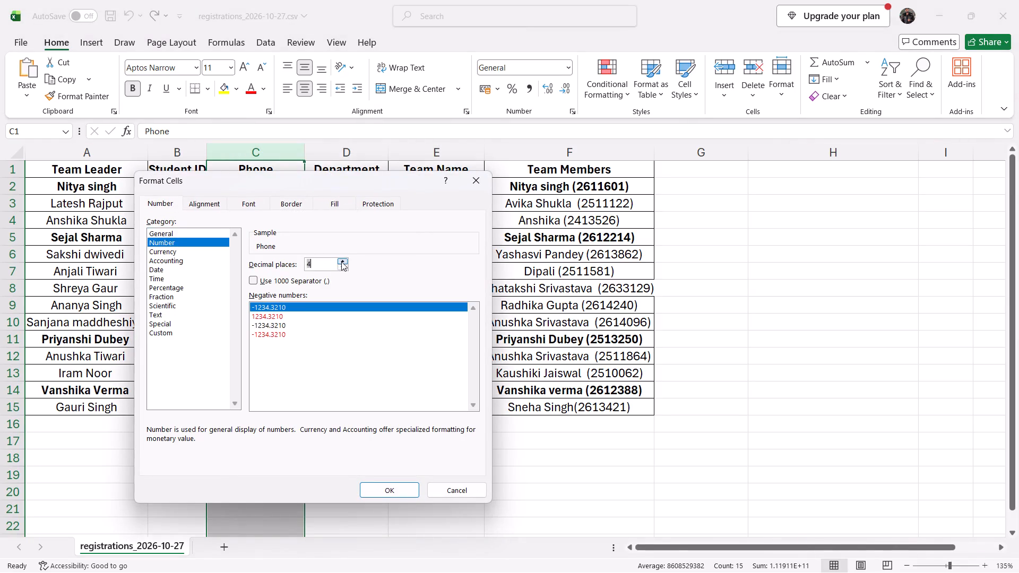
pyautogui.tripleClick(341, 267)
pyautogui.click(341, 267)
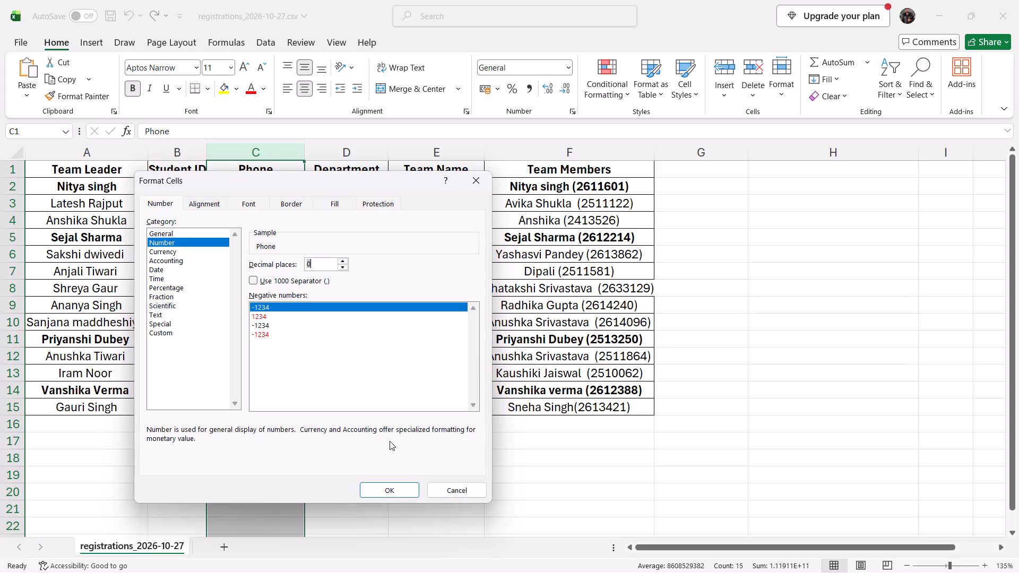
pyautogui.click(399, 492)
pyautogui.click(414, 474)
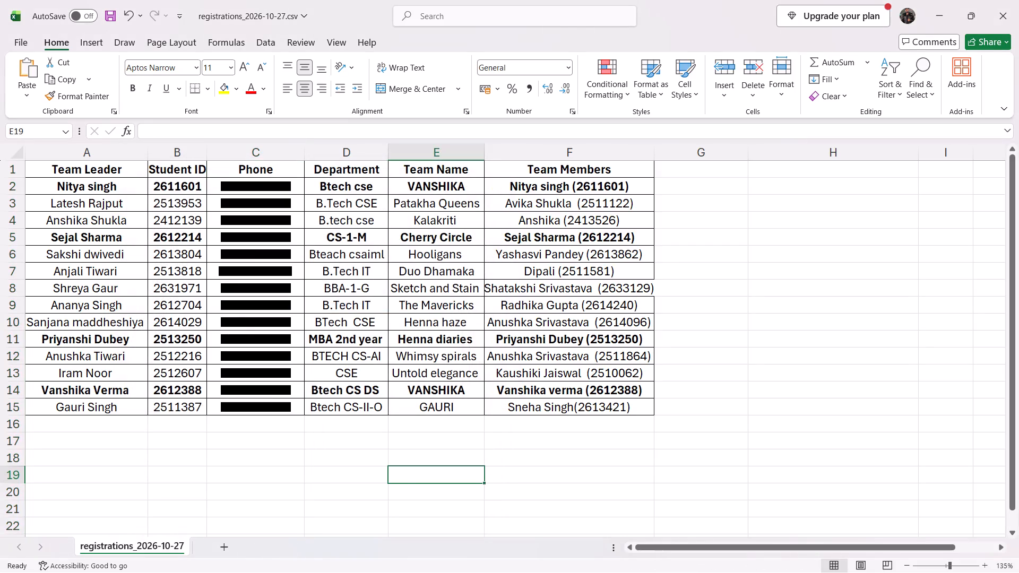
# Save the Phone column changes to the registrations CSV file.
pyautogui.click(738, 264)
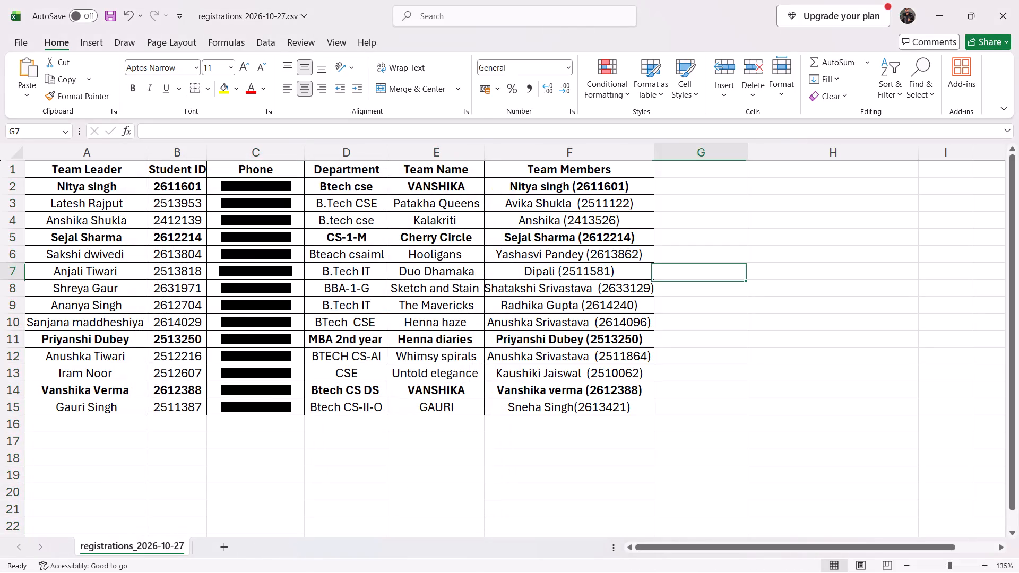
pyautogui.hotkey('ctrl', 's')
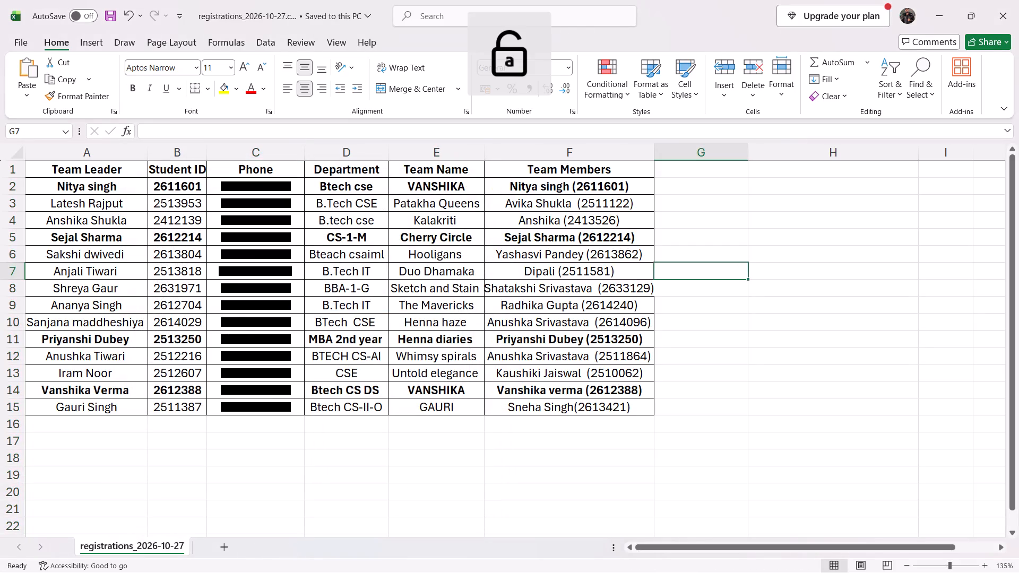
# Save the list as an Excel Workbook named Mehendi Mahotsav 2.O in the Desktop folder.
pyautogui.click(21, 41)
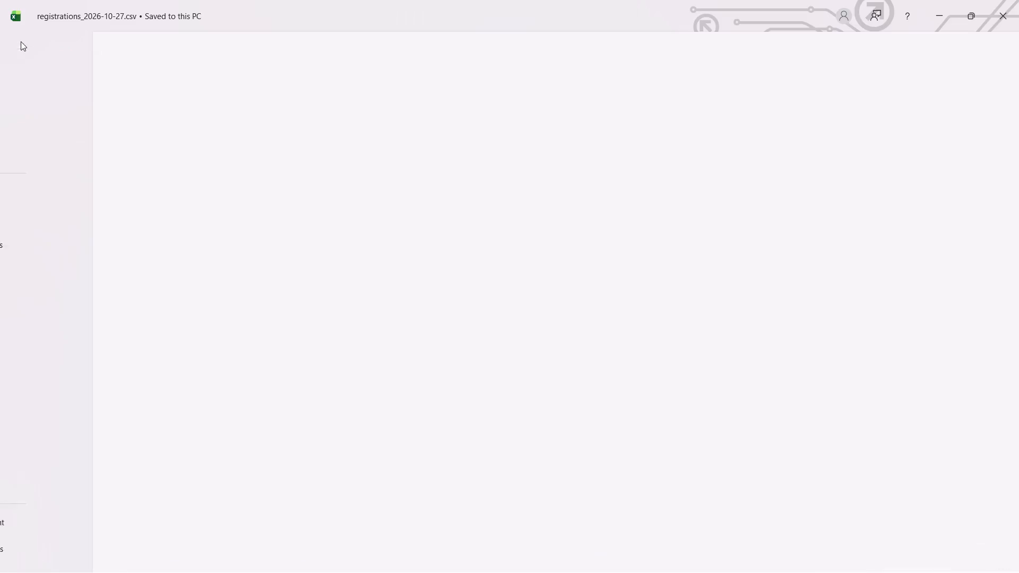
pyautogui.click(57, 244)
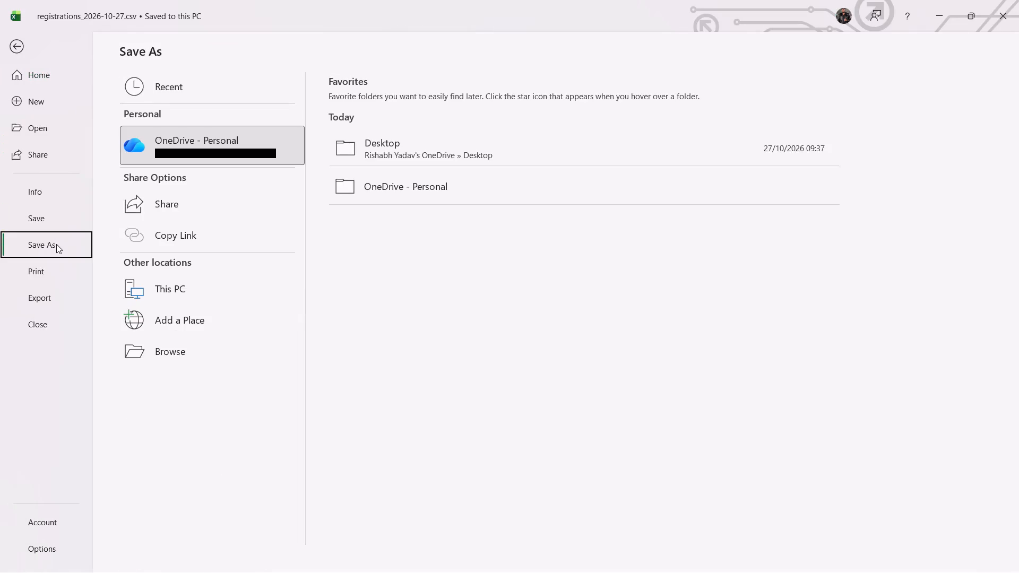
pyautogui.click(437, 141)
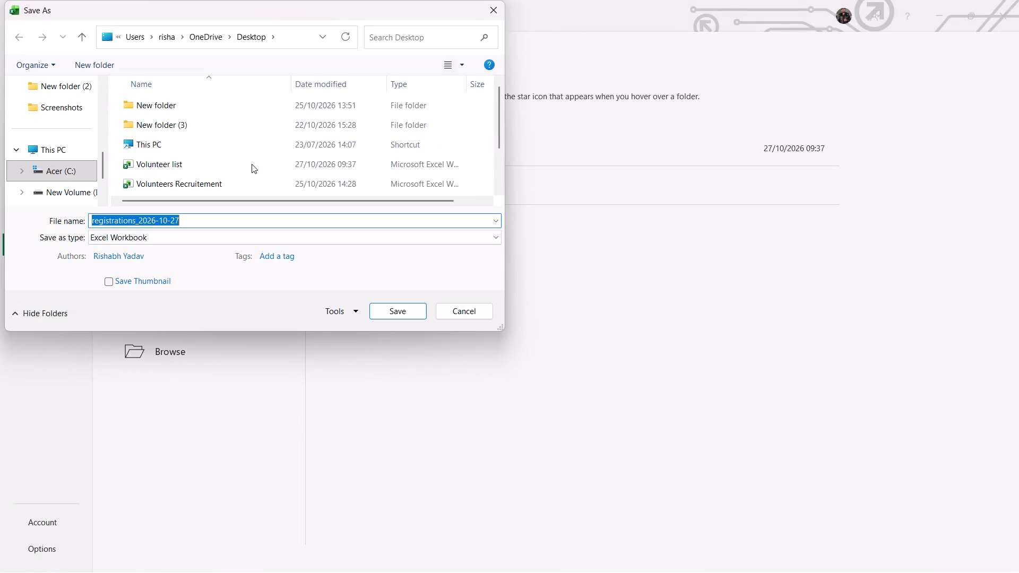
pyautogui.scroll(3, 56, 130)
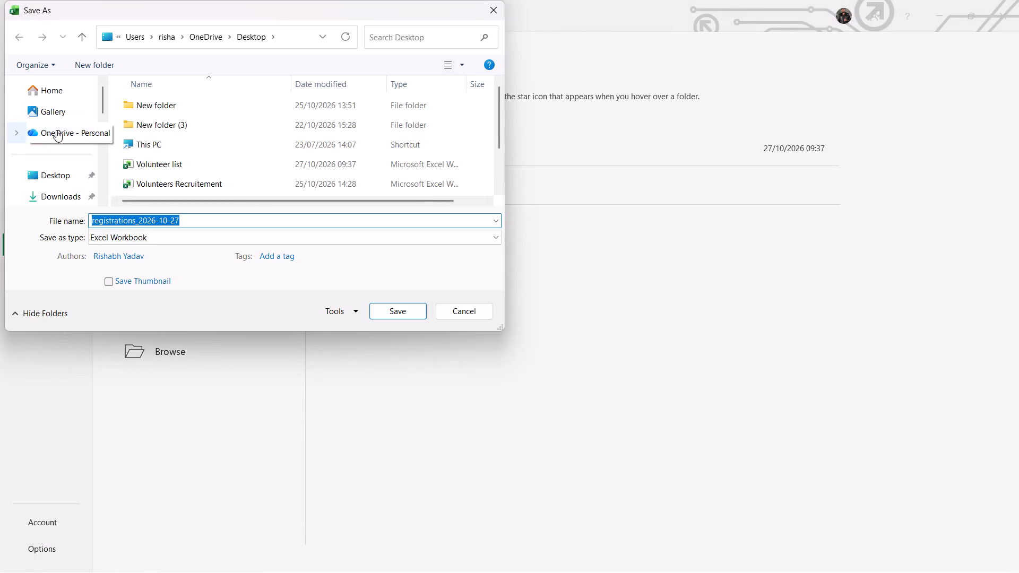
pyautogui.click(56, 180)
pyautogui.scroll(-2, 199, 169)
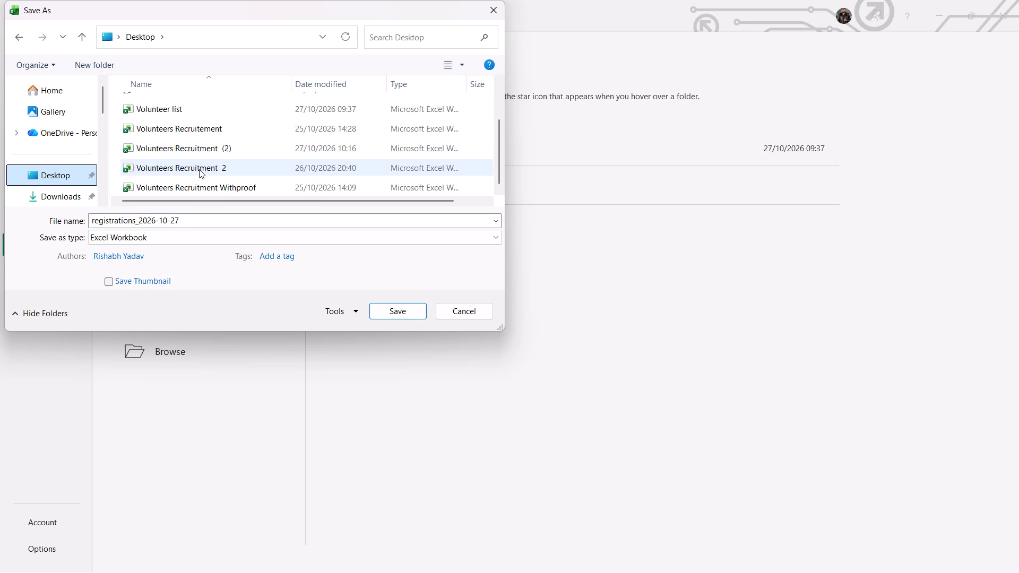
pyautogui.scroll(-2, 199, 169)
pyautogui.moveTo(192, 220); pyautogui.dragTo(134, 228)
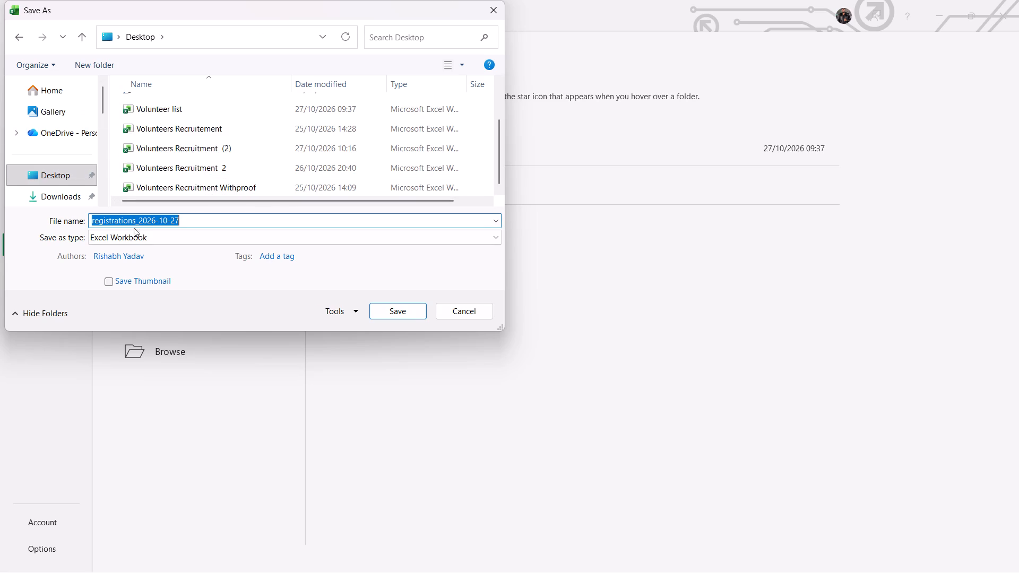
pyautogui.moveTo(134, 228); pyautogui.dragTo(46, 230)
pyautogui.press('BackSpace')
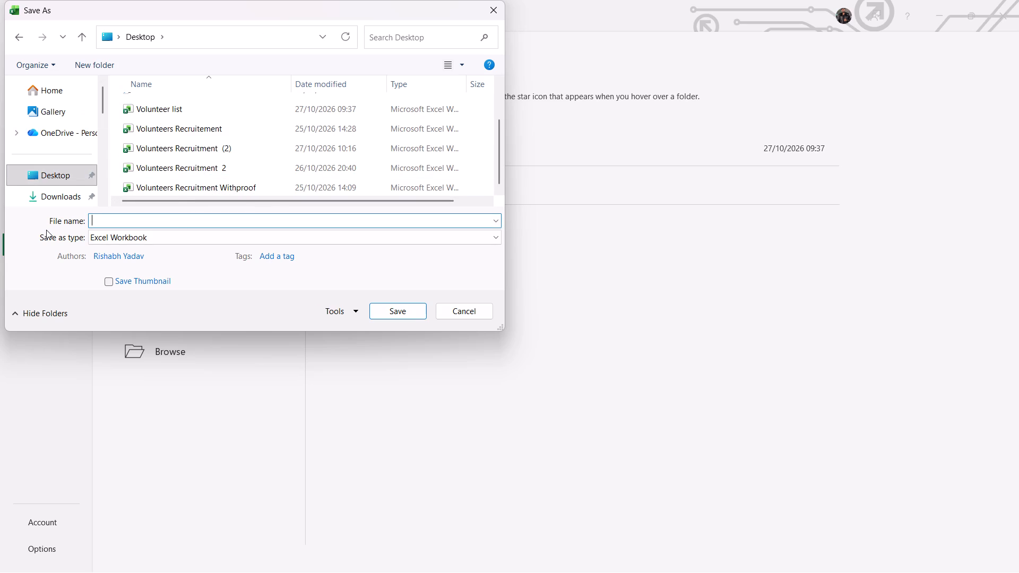
pyautogui.write('registration')
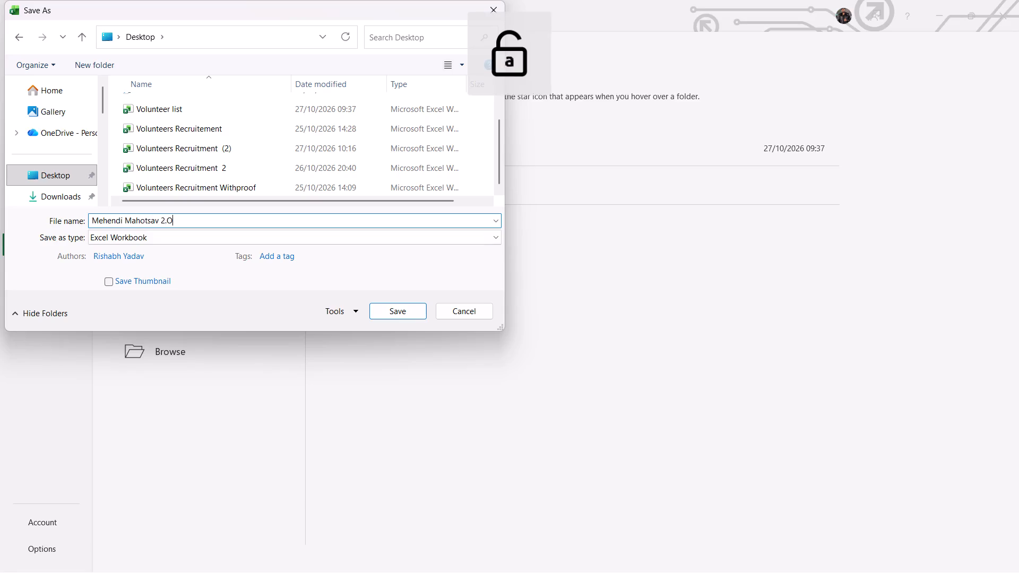
pyautogui.press('Return')
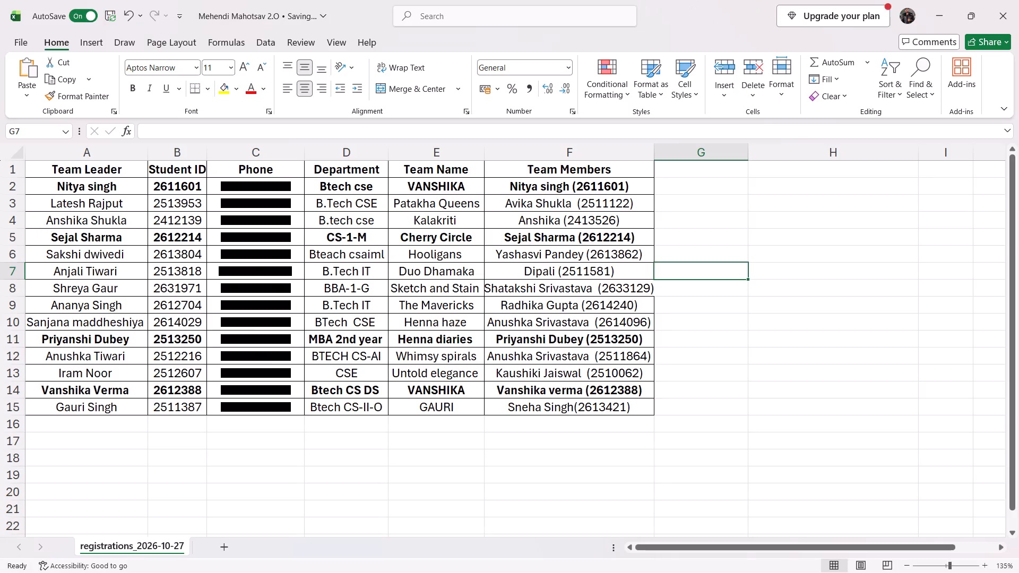
# Save a copy of the workbook as a PDF named Mehendi Mahotsav 2.O in the OneDrive Desktop folder.
pyautogui.click(16, 46)
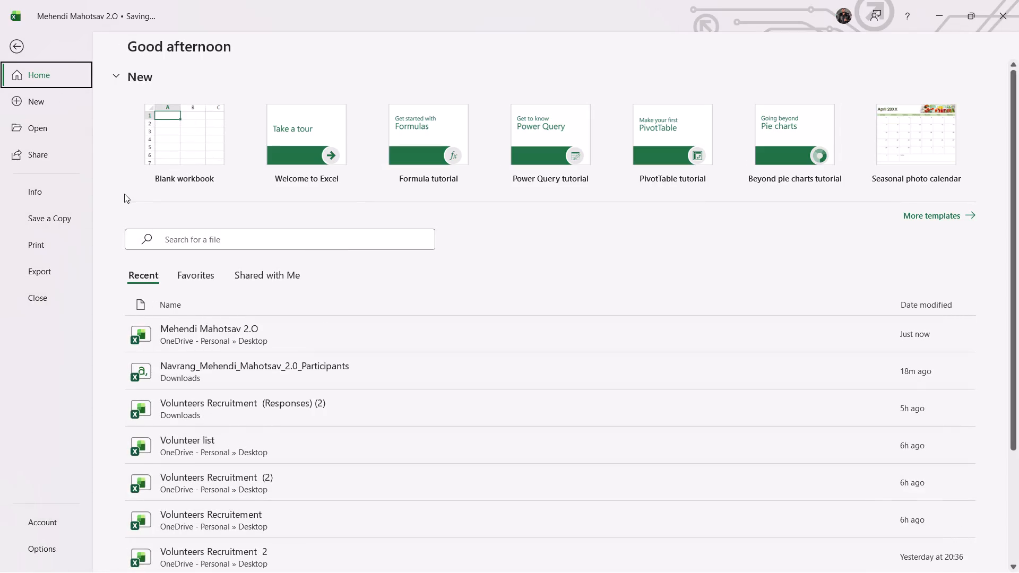
pyautogui.click(45, 223)
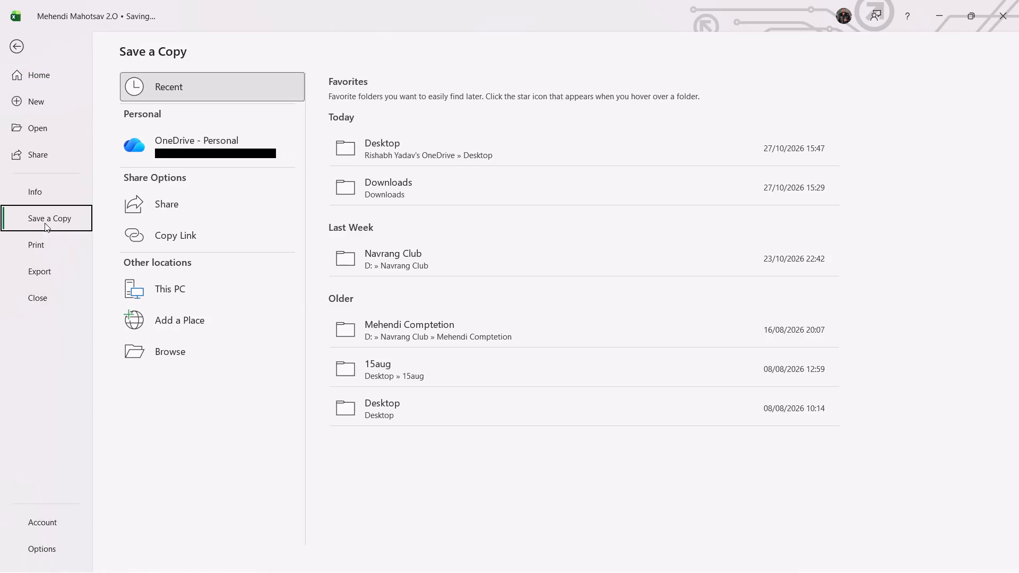
pyautogui.click(418, 405)
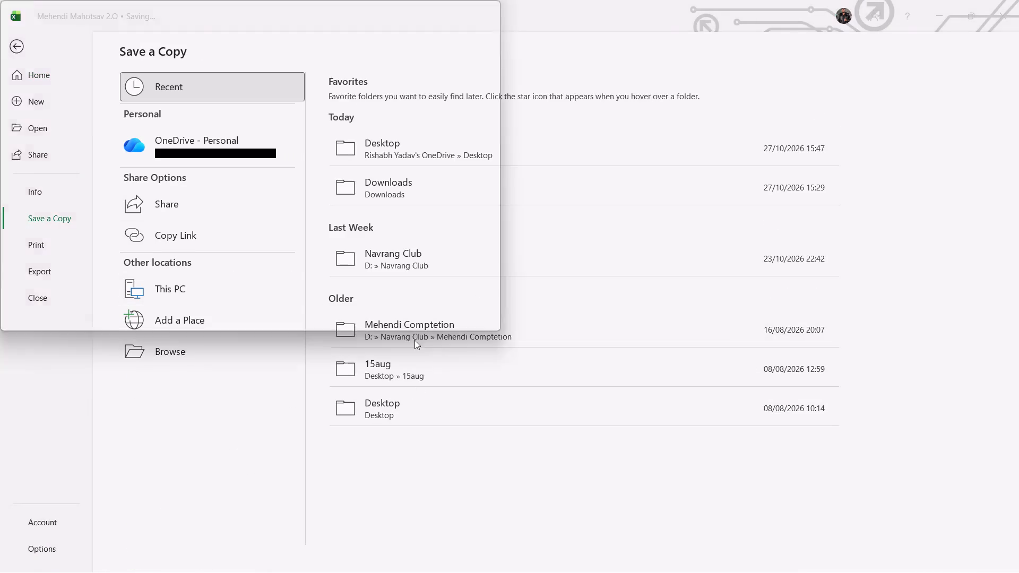
pyautogui.click(238, 241)
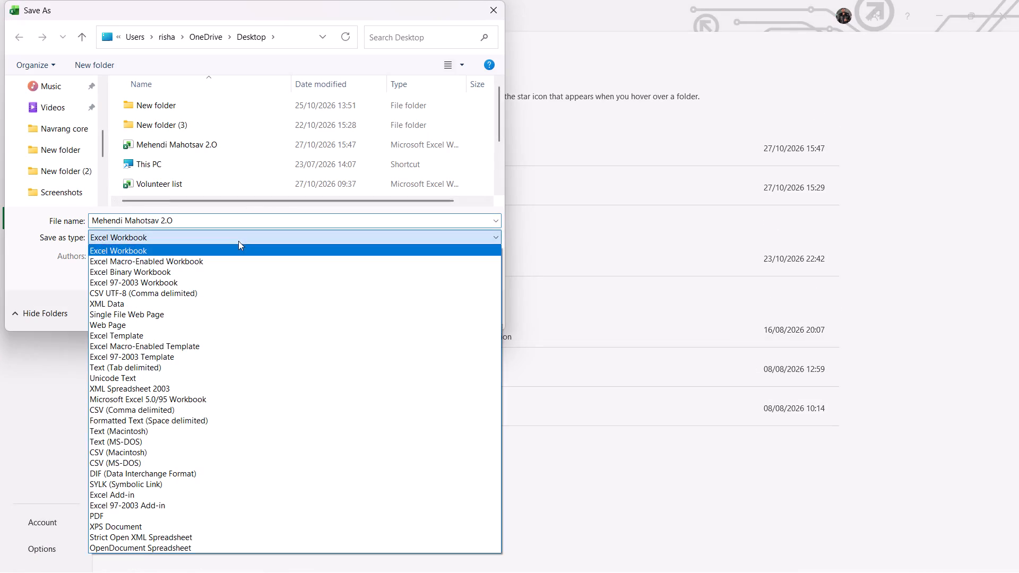
pyautogui.click(136, 520)
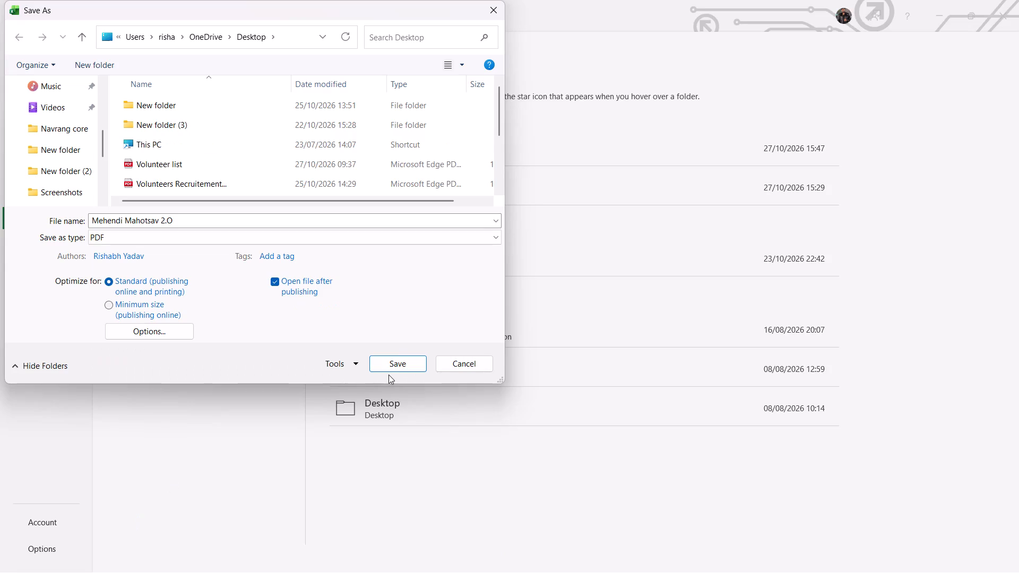
pyautogui.click(389, 362)
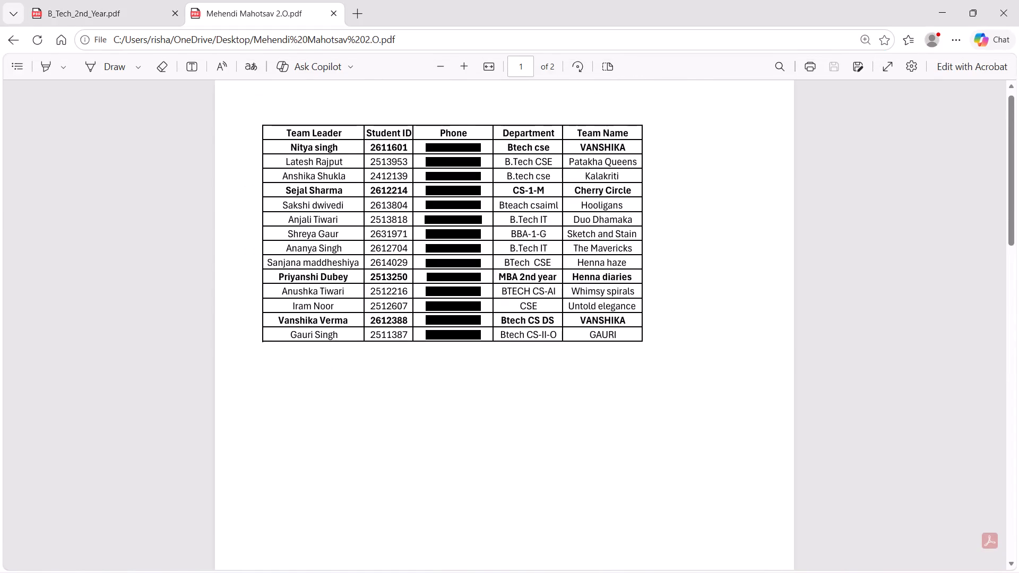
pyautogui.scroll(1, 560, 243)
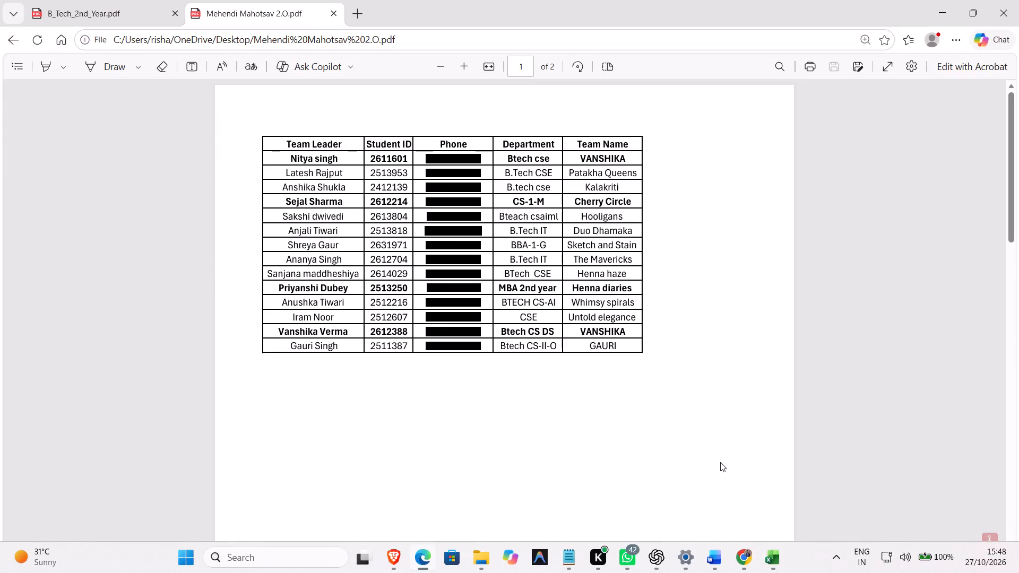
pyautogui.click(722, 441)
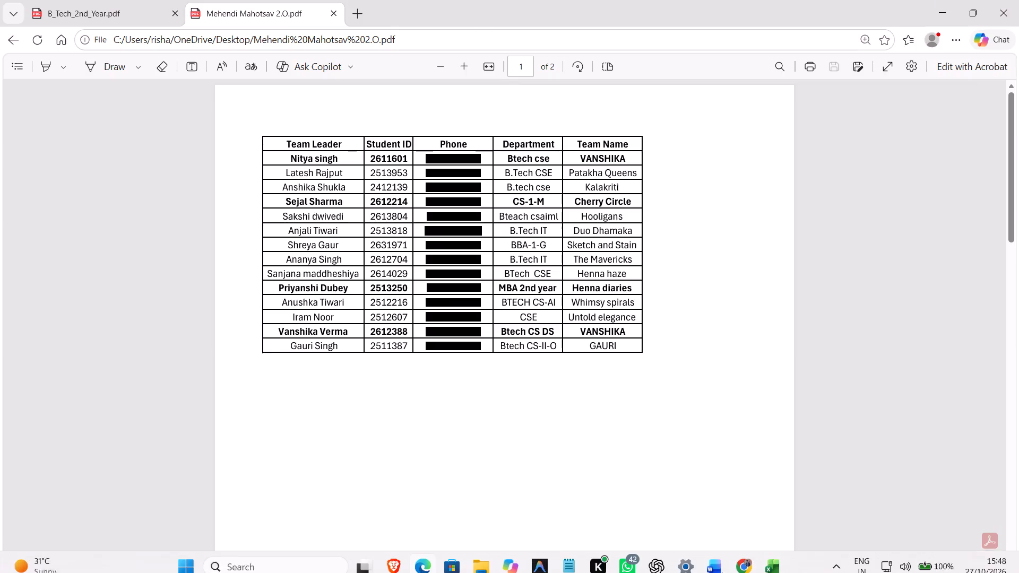
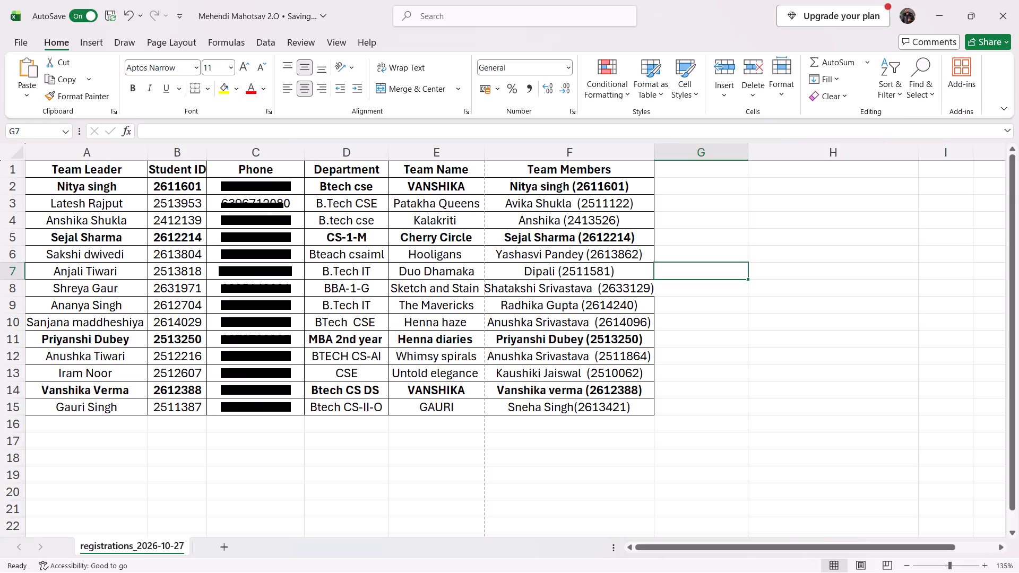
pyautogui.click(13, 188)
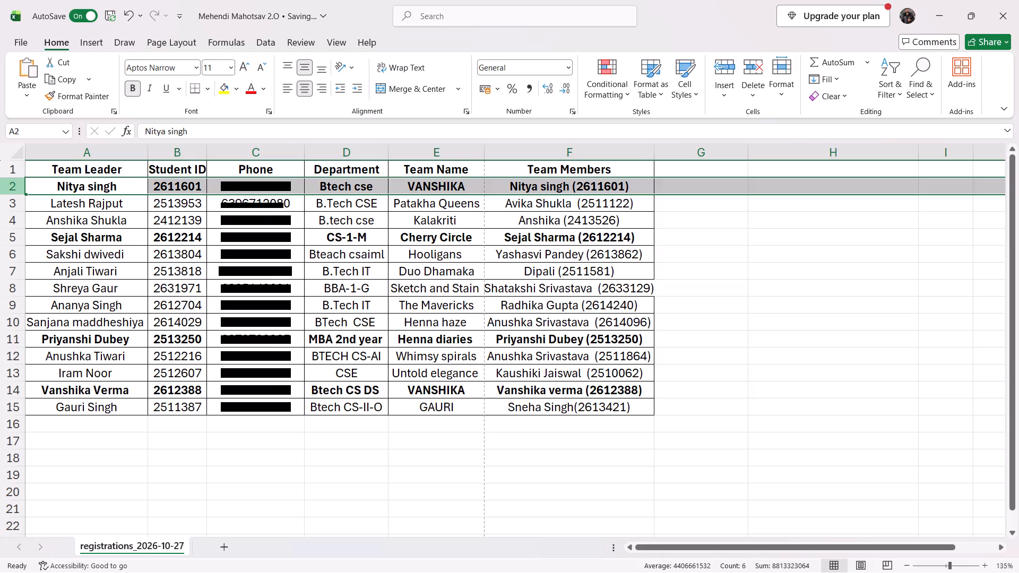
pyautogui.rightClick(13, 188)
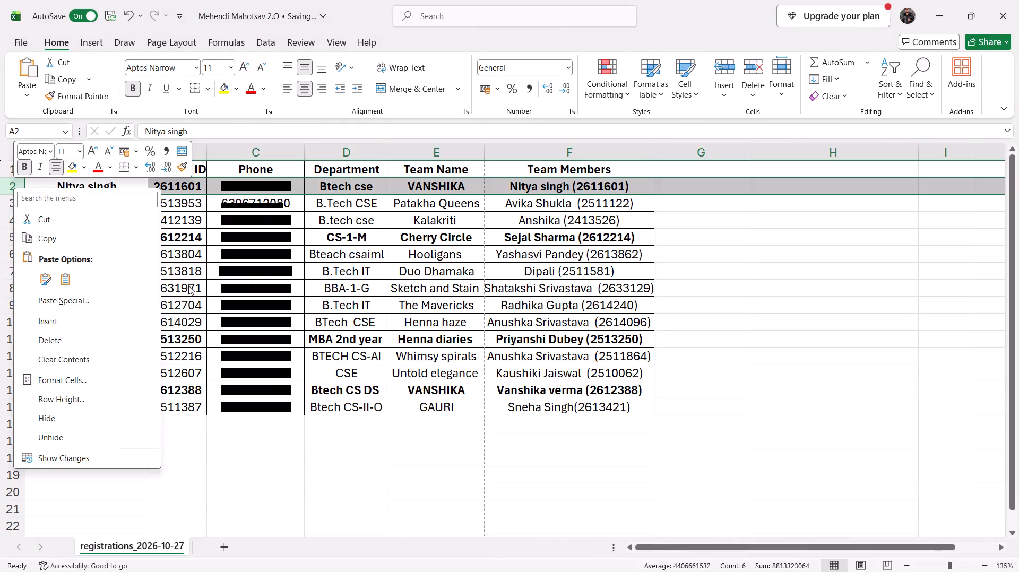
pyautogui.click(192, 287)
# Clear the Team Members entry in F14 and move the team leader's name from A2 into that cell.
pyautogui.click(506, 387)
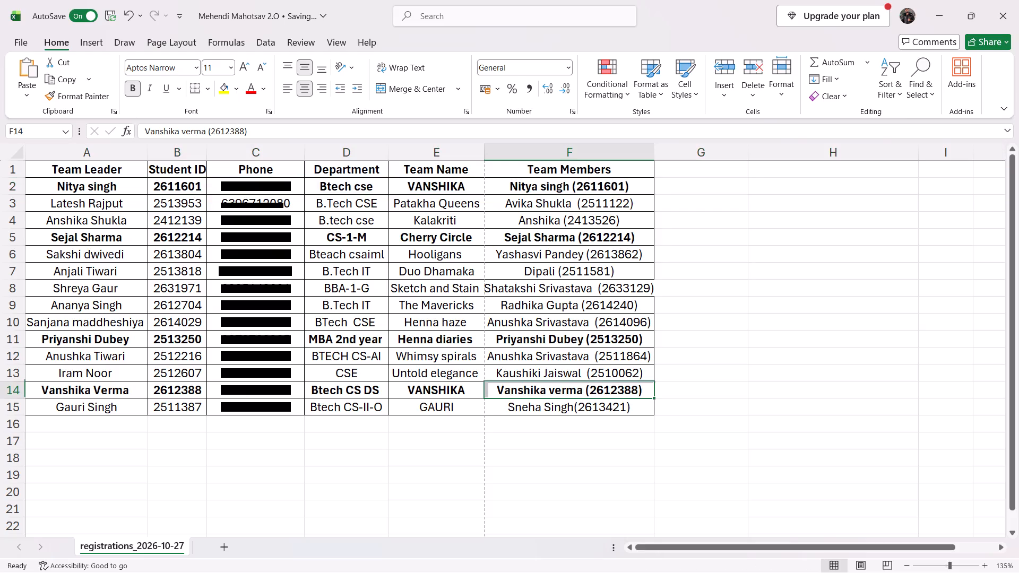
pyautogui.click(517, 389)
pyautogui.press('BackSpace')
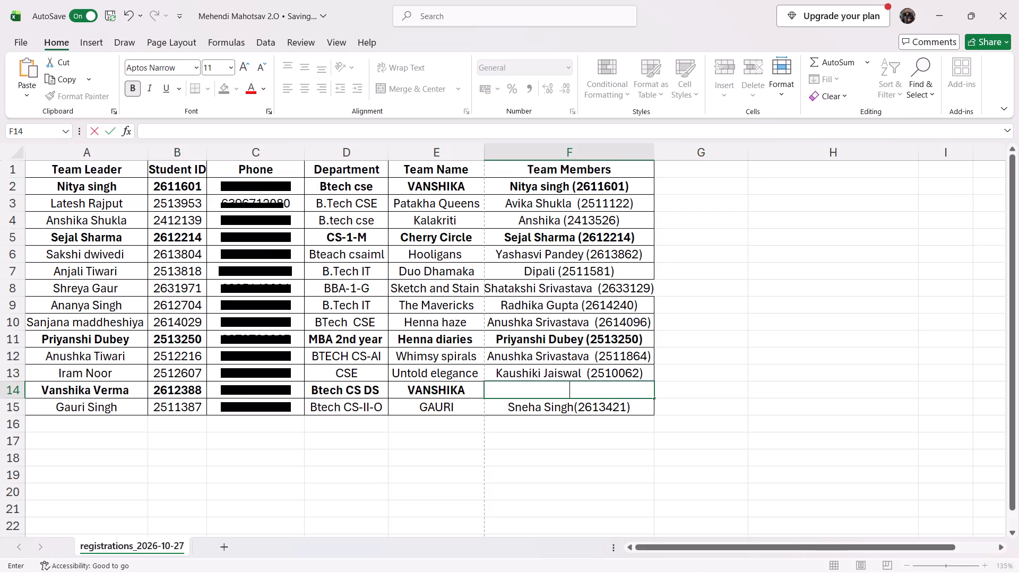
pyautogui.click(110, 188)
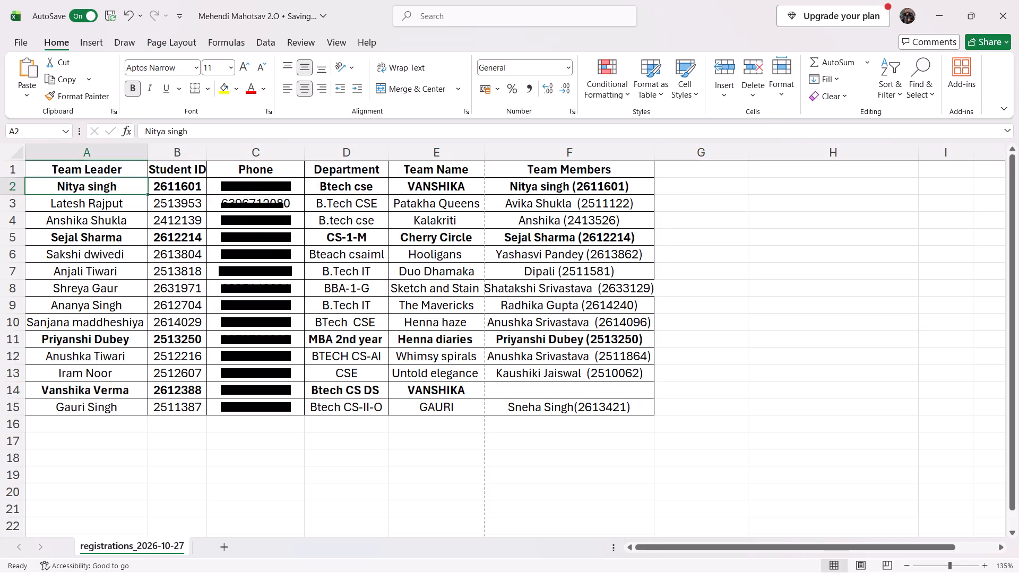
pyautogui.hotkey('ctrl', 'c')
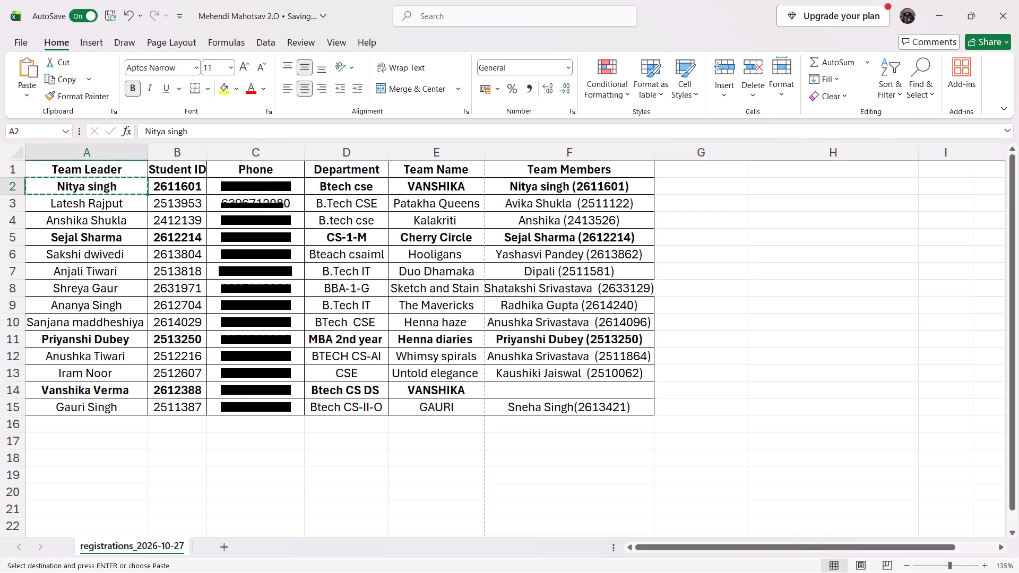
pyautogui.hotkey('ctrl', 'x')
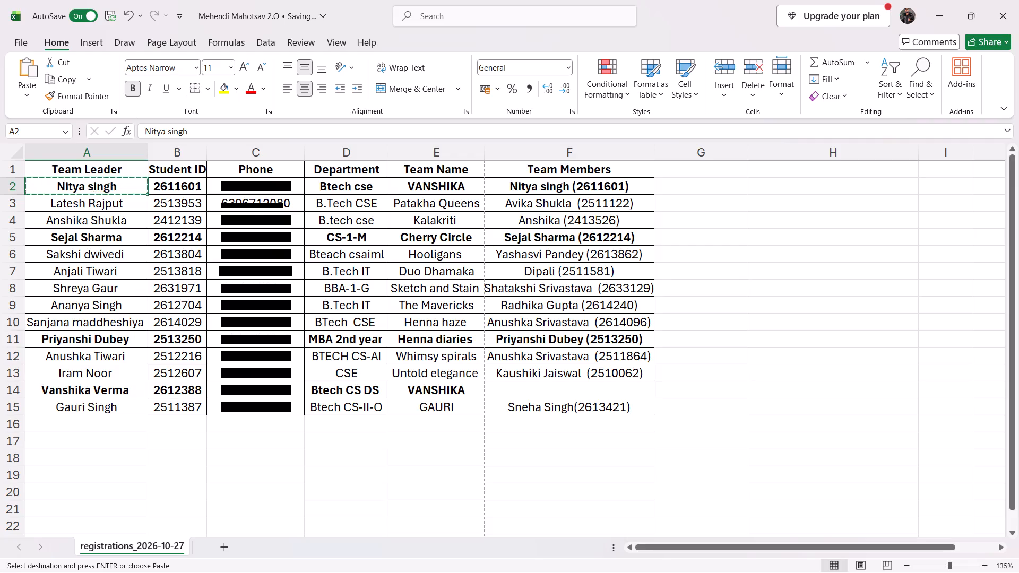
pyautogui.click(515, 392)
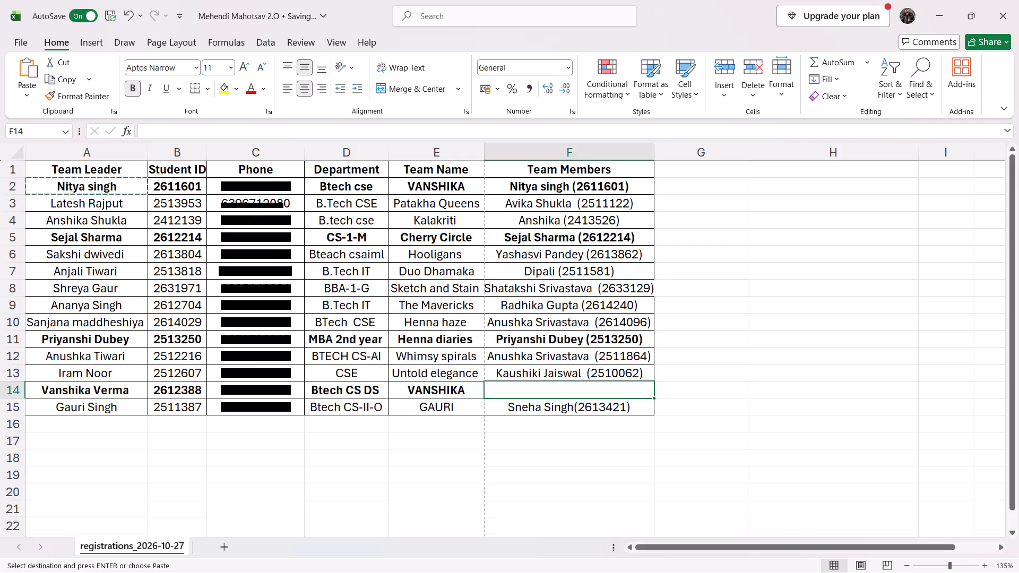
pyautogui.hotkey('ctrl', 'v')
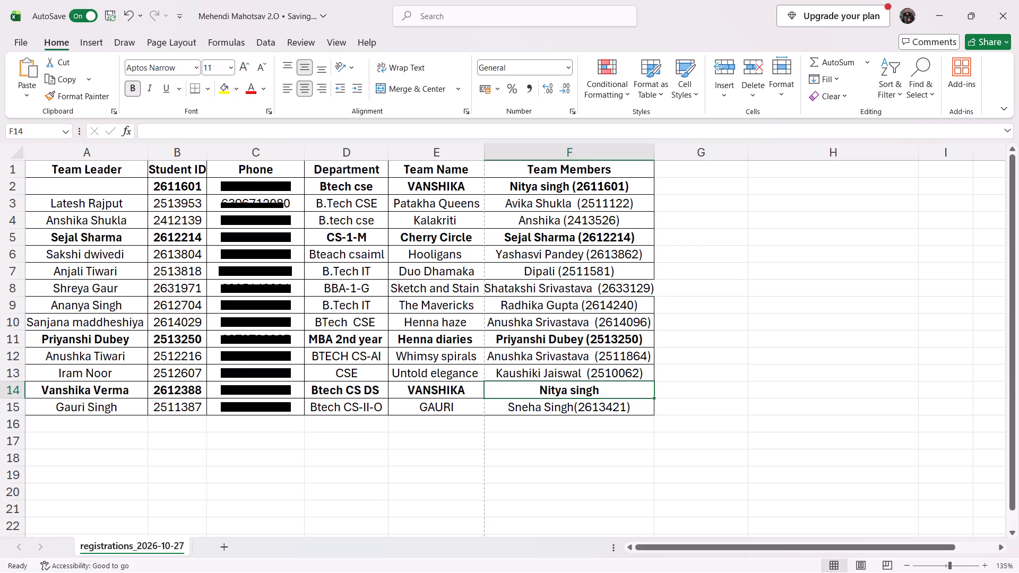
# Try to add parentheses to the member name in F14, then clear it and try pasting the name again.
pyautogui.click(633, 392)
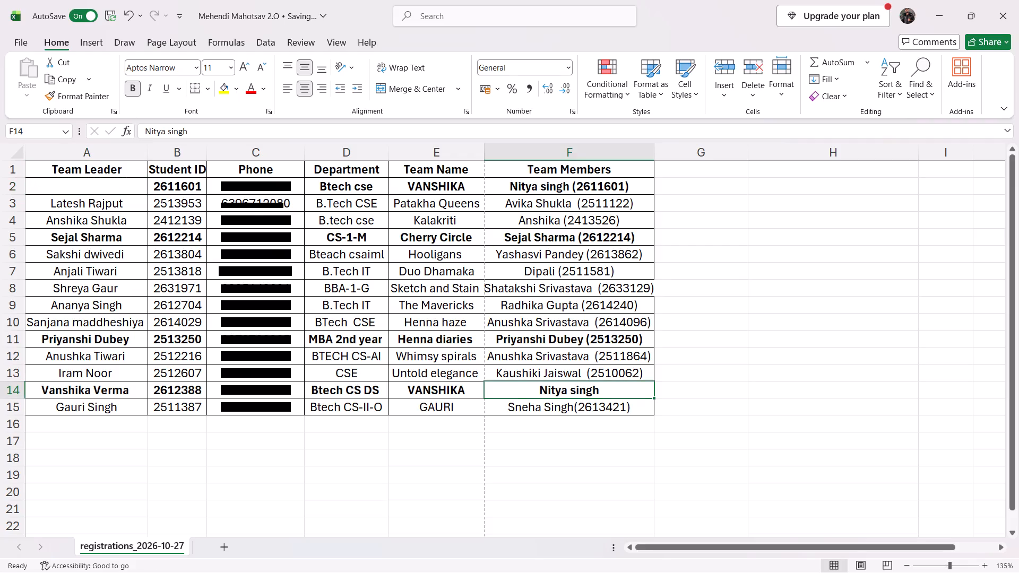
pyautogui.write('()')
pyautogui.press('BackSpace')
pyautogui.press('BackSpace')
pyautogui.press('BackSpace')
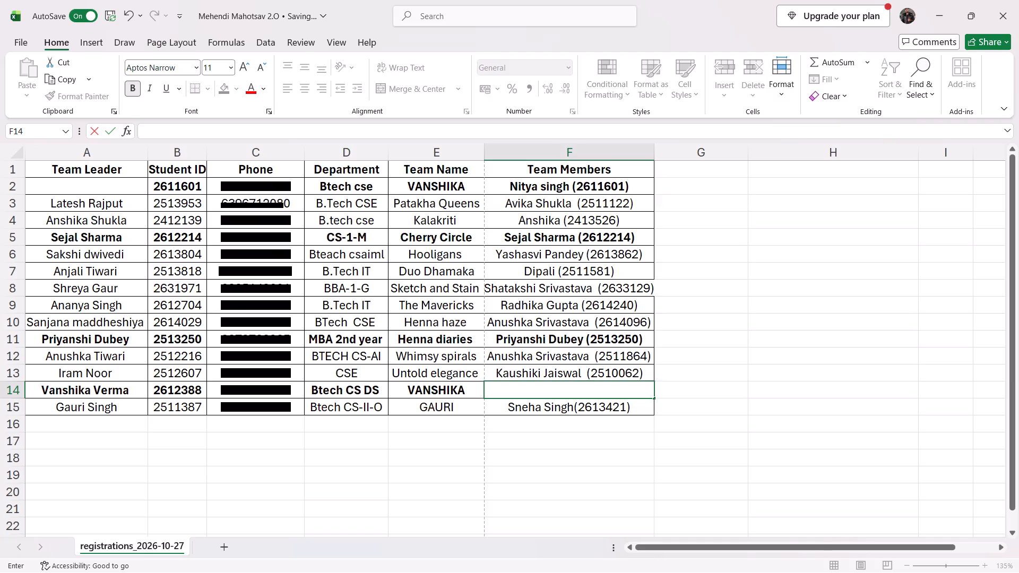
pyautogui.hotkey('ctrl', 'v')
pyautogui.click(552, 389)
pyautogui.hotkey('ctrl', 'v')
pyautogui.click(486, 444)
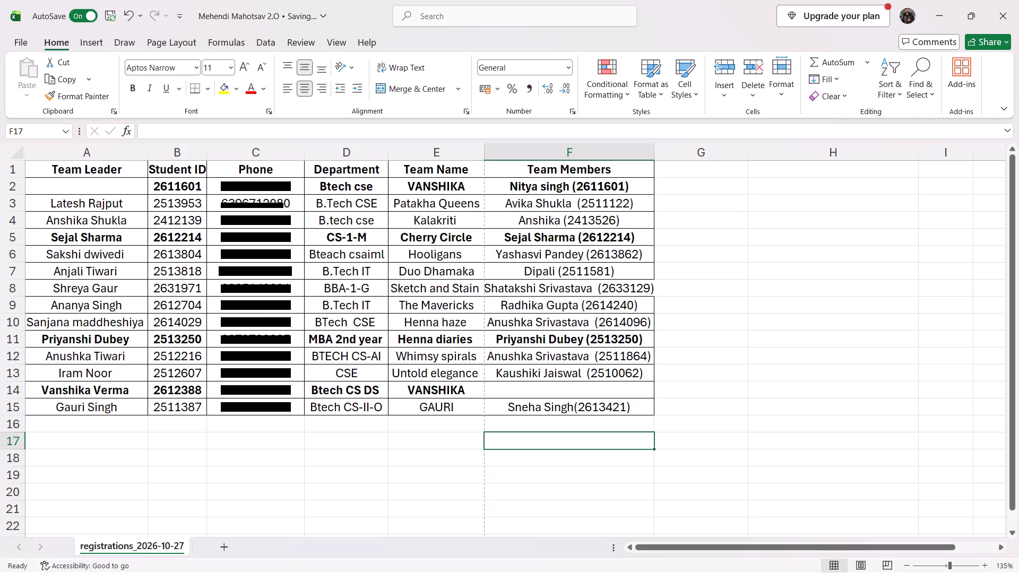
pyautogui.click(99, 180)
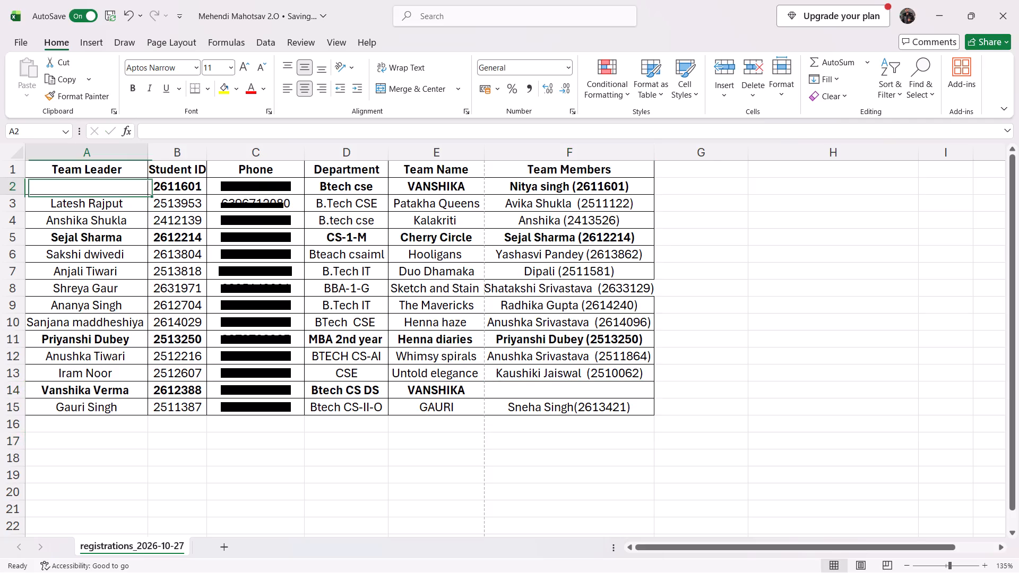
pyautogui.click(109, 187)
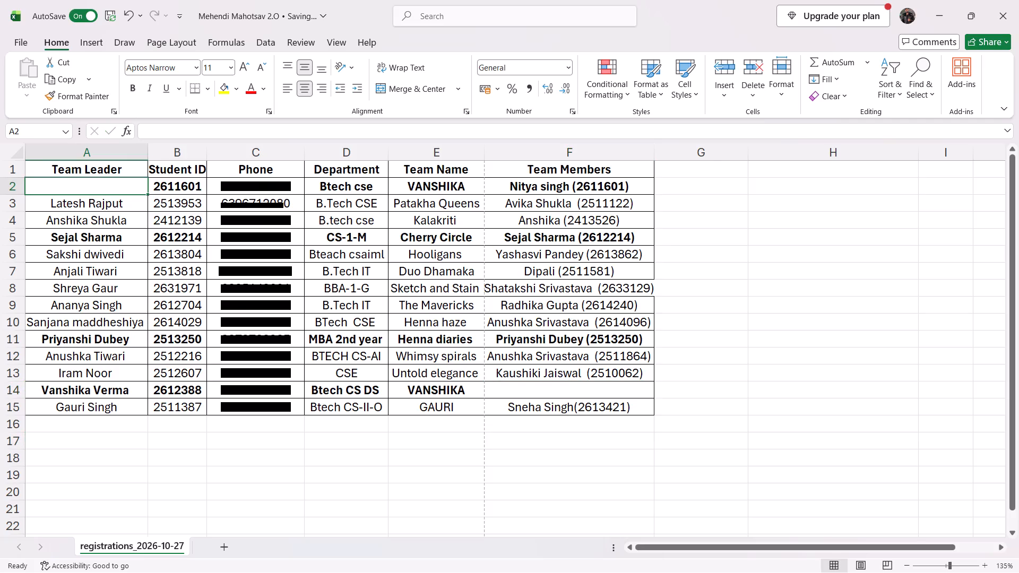
# Fill the Team Members cell F14 with the same member name and student ID as in F2.
pyautogui.click(543, 395)
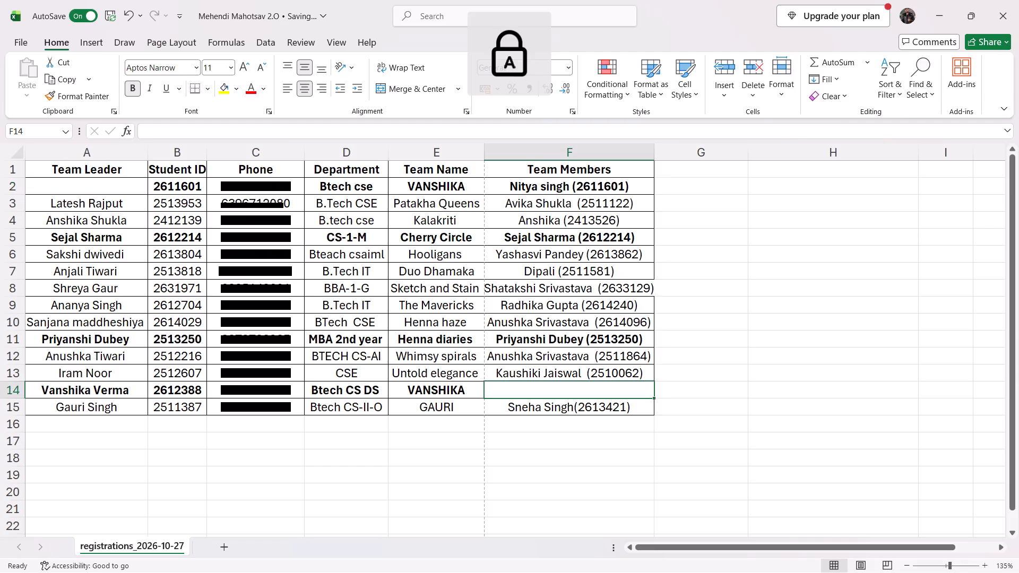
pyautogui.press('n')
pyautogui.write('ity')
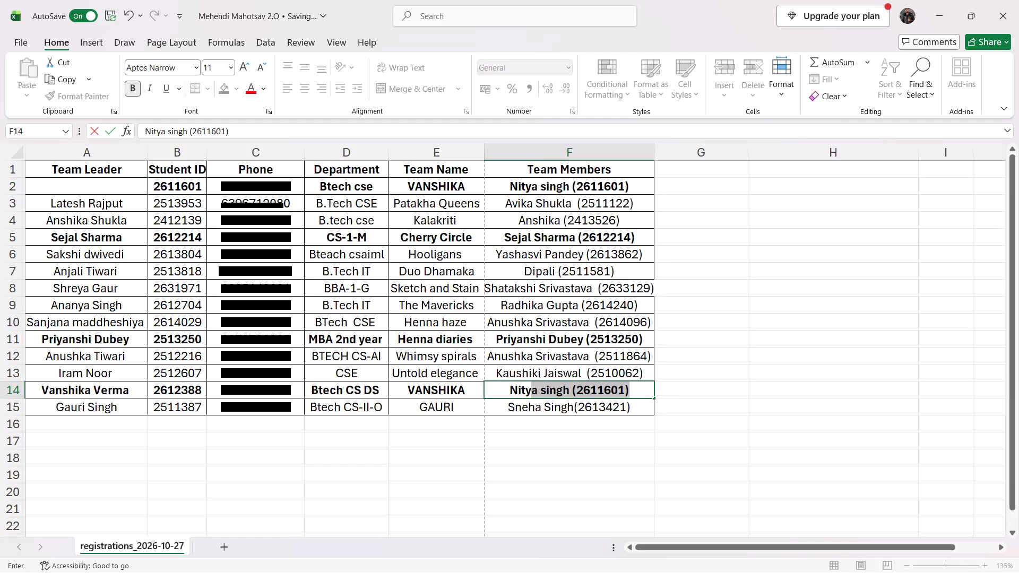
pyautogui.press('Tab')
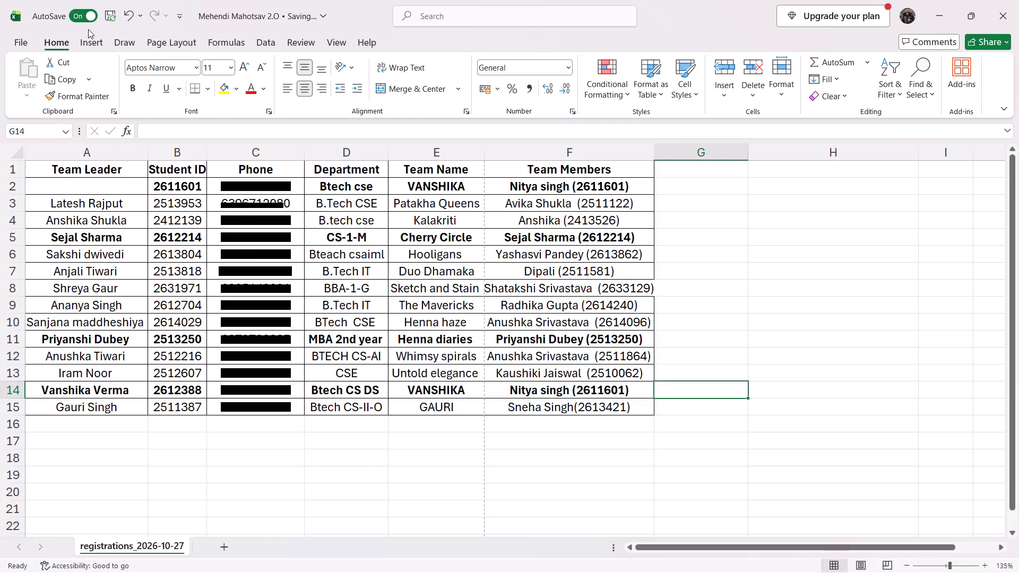
# Delete row 2, the duplicate VANSHIKA team registration, from the sheet.
pyautogui.click(16, 187)
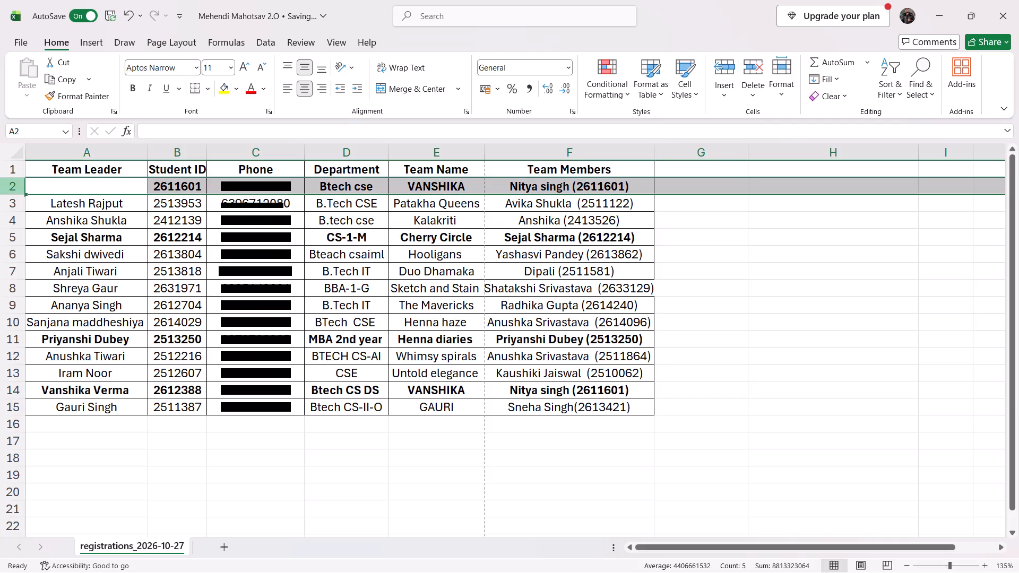
pyautogui.rightClick(16, 187)
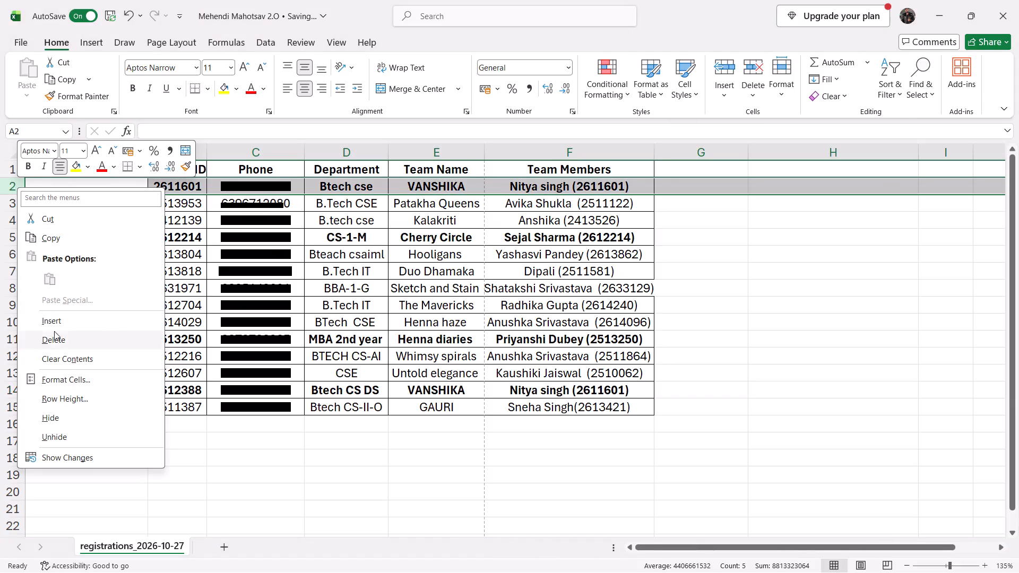
pyautogui.click(54, 331)
pyautogui.click(282, 432)
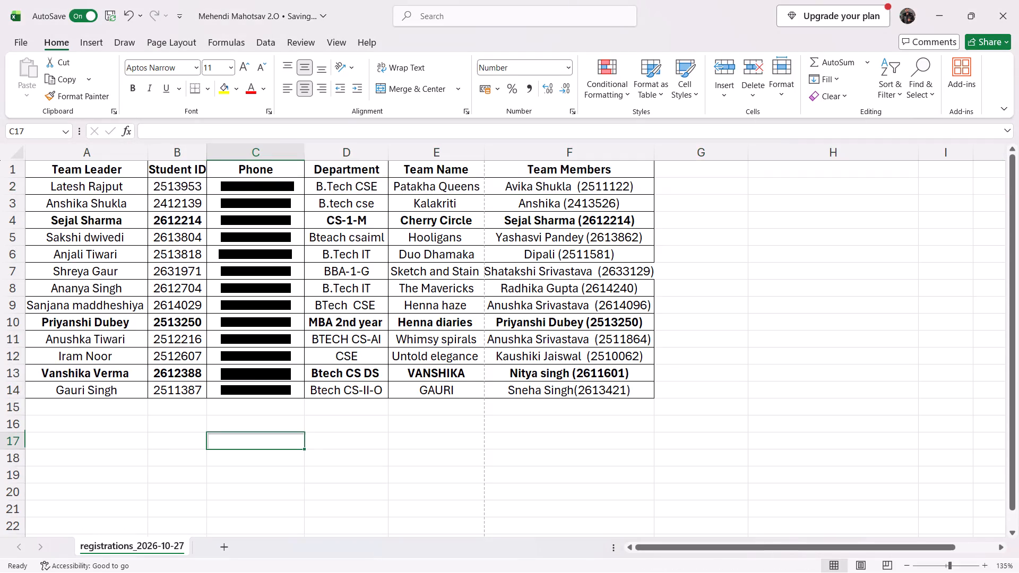
# Remove the bold formatting from the VANSHIKA team's entries in A13:F13.
pyautogui.scroll(1, 367, 269)
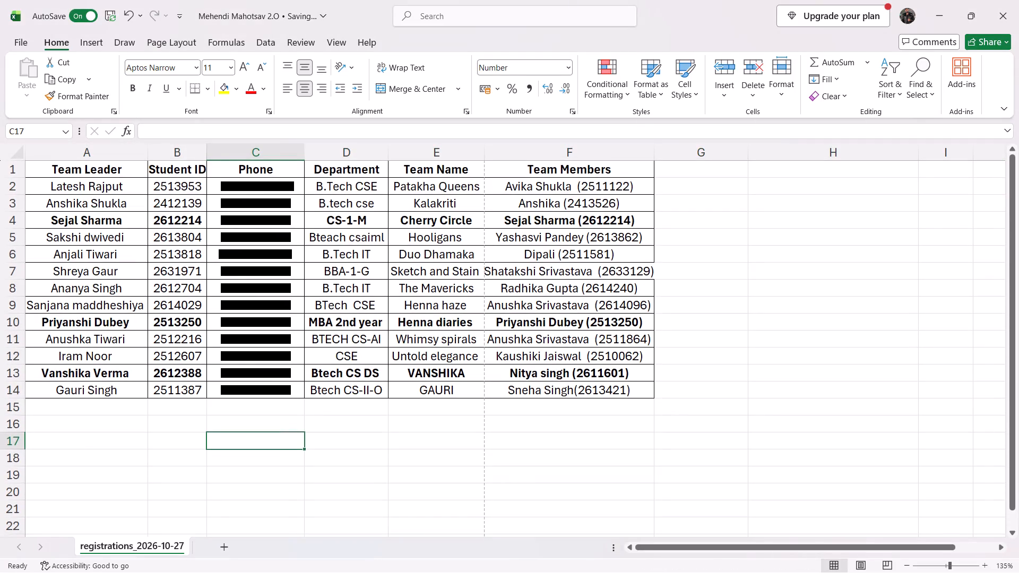
pyautogui.click(630, 392)
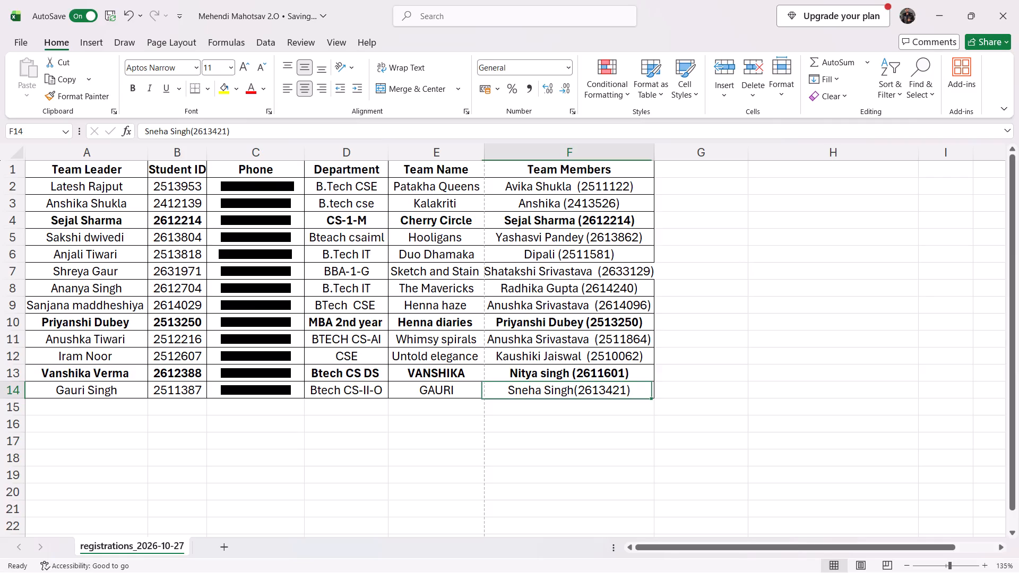
pyautogui.click(592, 374)
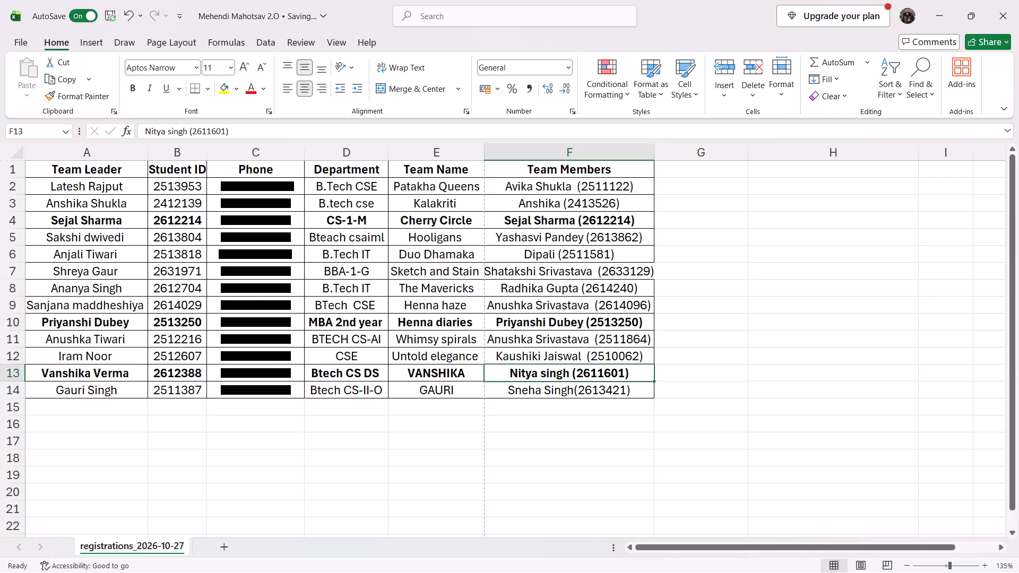
pyautogui.moveTo(32, 368); pyautogui.dragTo(550, 378)
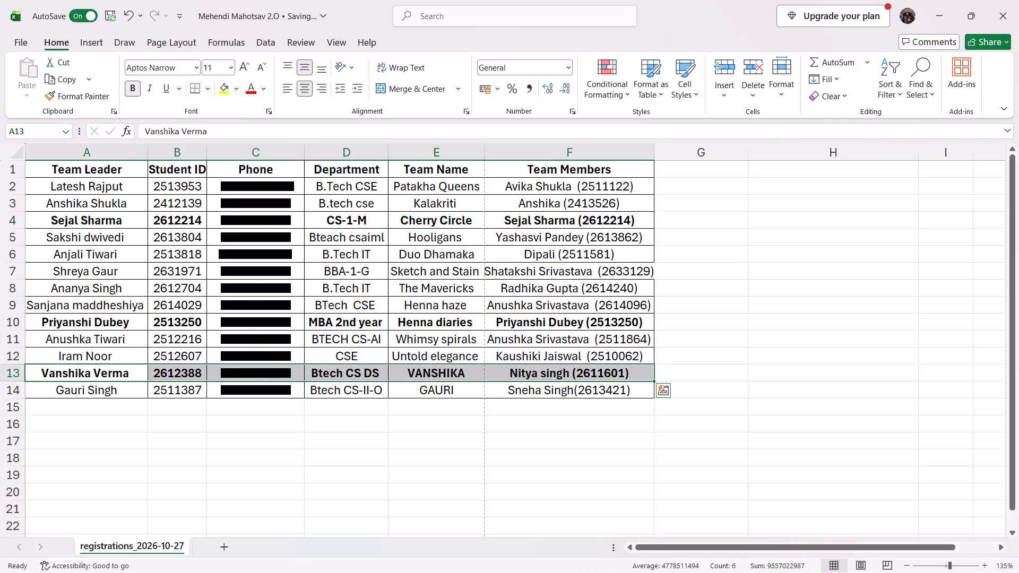
pyautogui.click(135, 89)
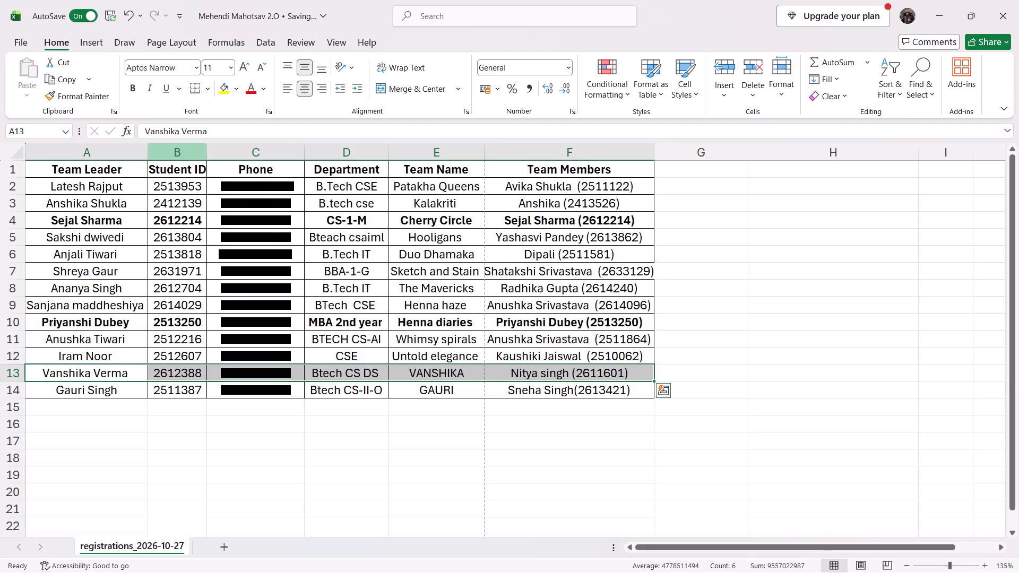
pyautogui.click(379, 429)
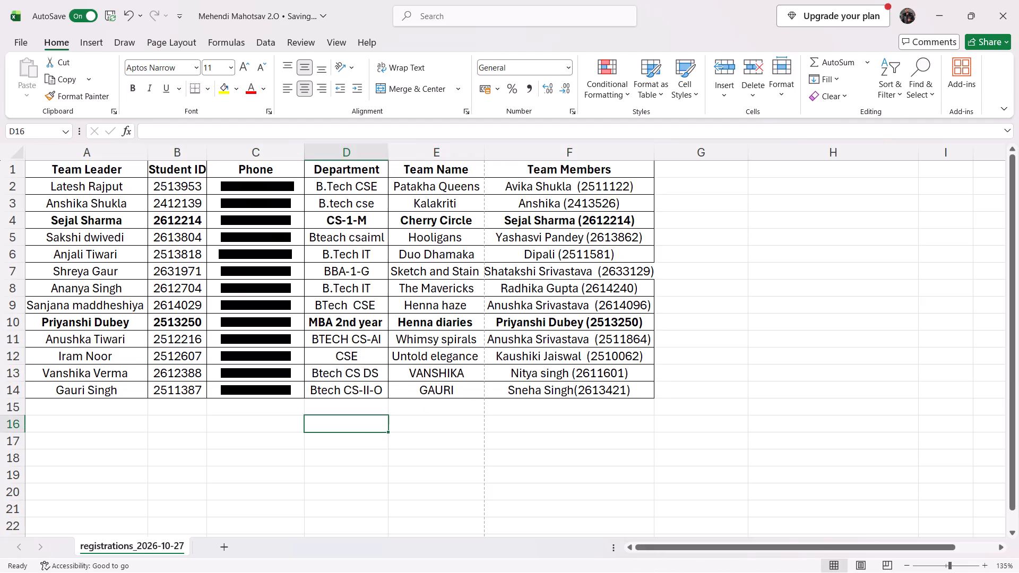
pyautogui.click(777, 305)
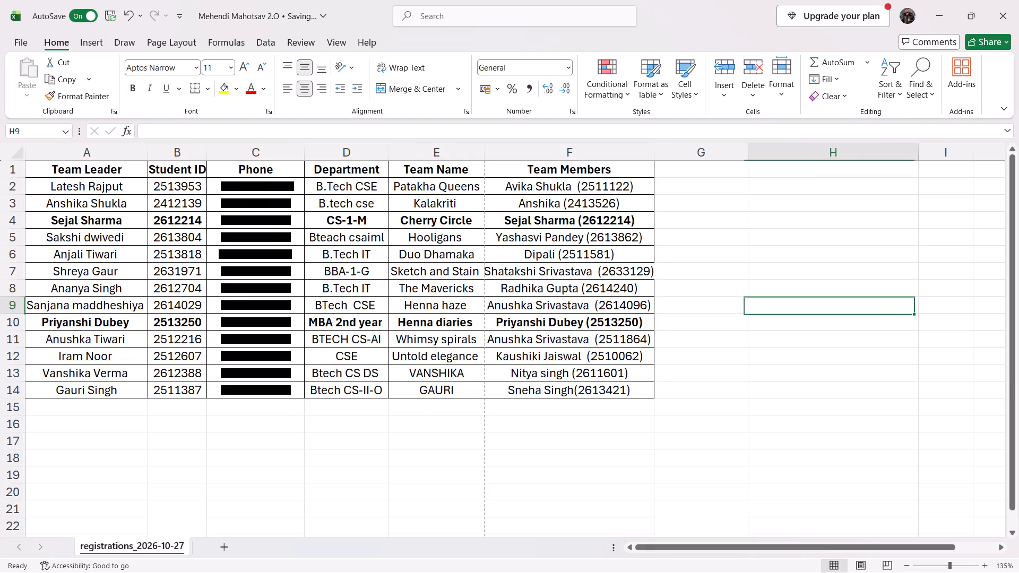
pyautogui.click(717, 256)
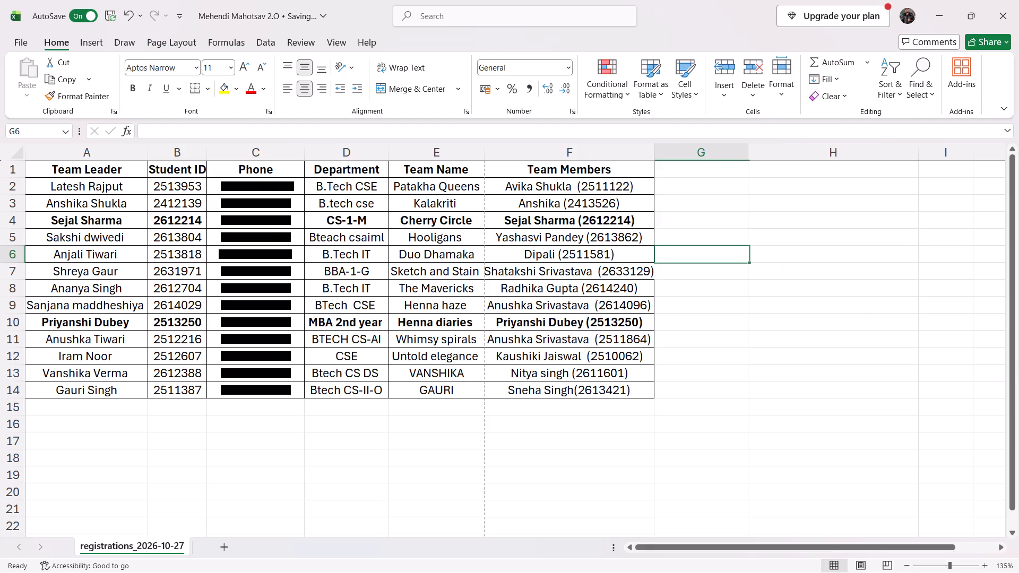
# Start a new registration in row 15 by entering the team leader's name in A15 and their student ID in B15.
pyautogui.click(92, 404)
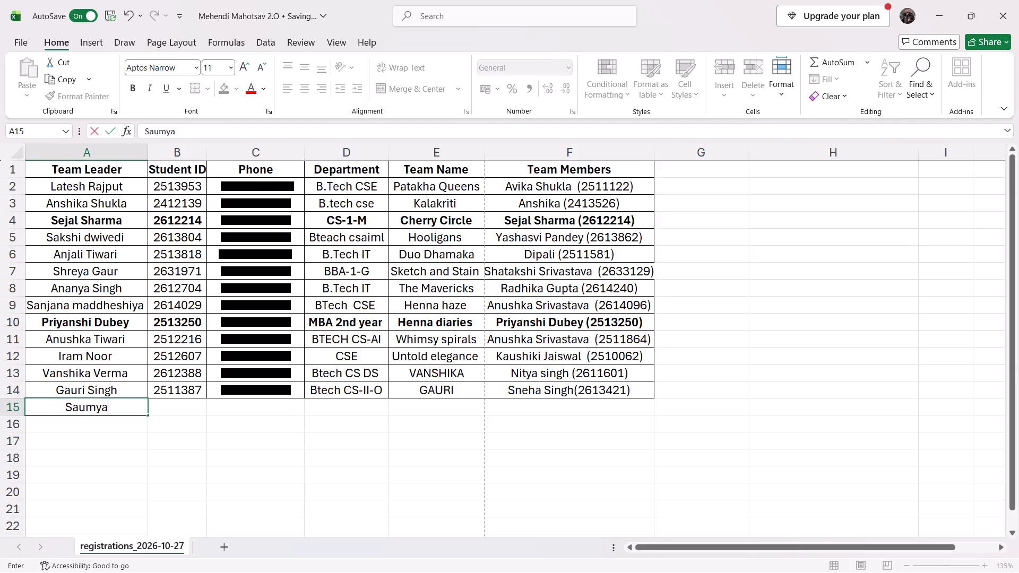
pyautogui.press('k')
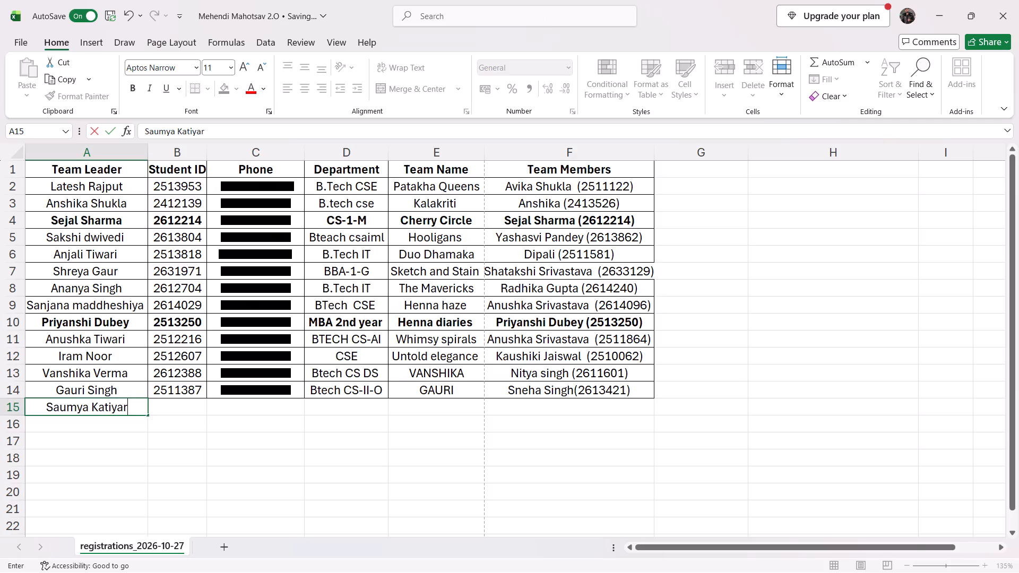
pyautogui.click(165, 406)
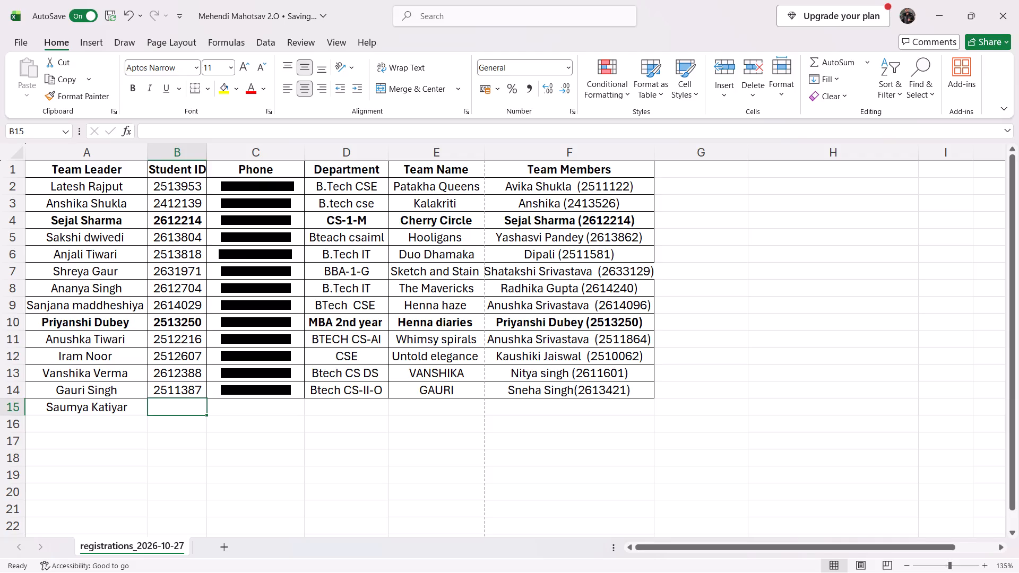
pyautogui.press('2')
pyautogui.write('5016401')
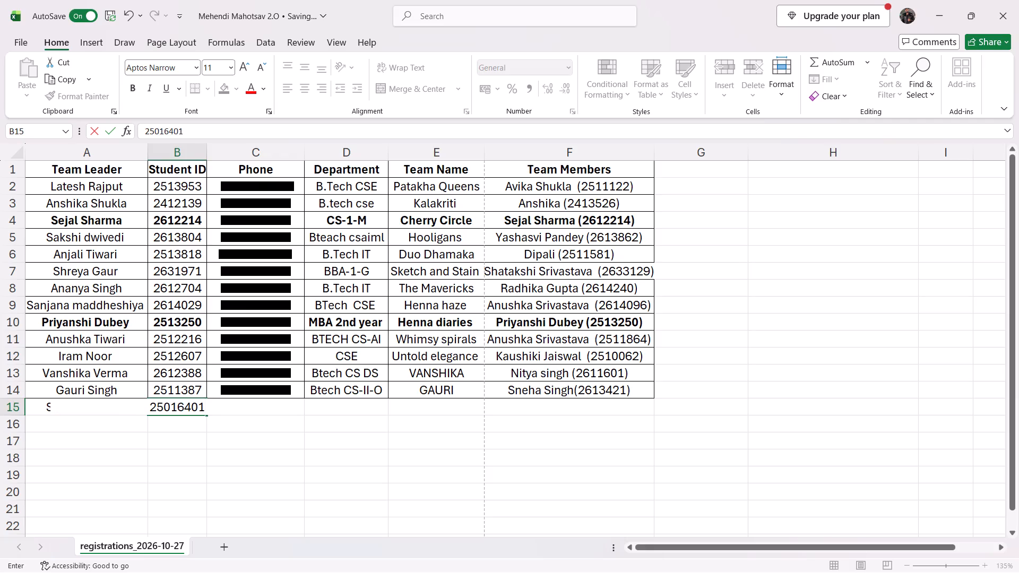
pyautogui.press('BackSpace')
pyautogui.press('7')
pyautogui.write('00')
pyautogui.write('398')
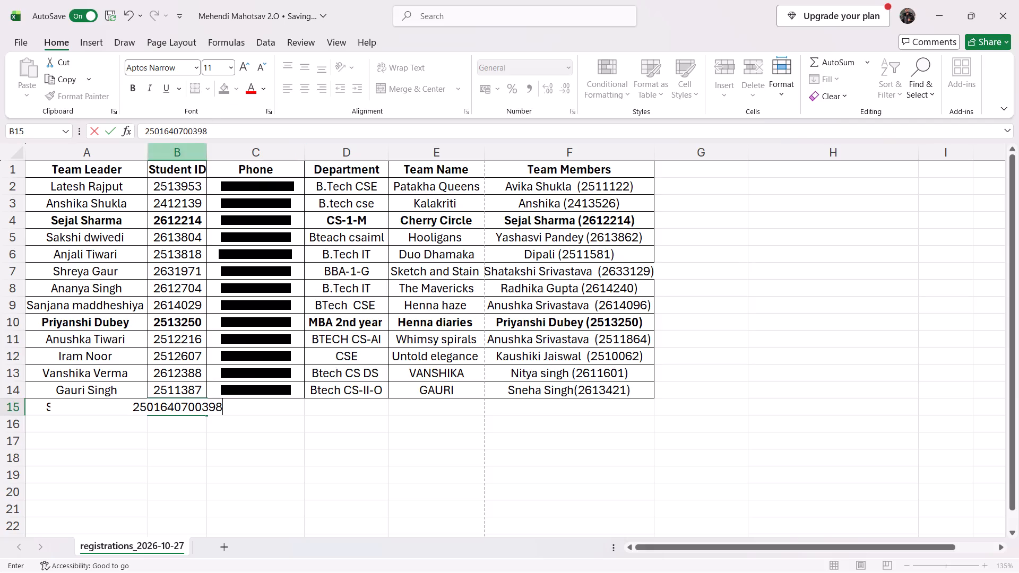
# Widen the Student ID column so that it has room for the longer ID in row 15.
pyautogui.click(198, 154)
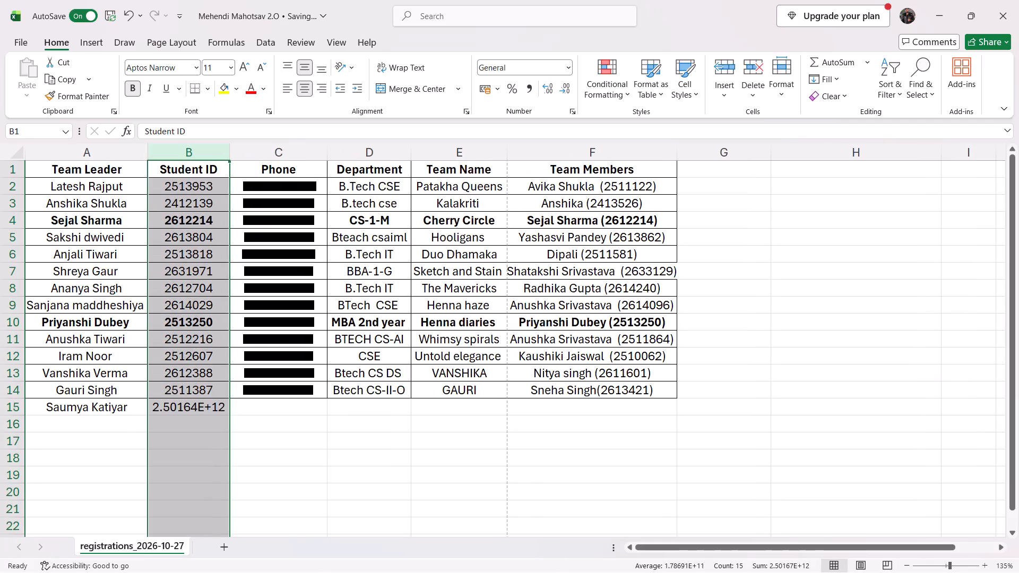
pyautogui.moveTo(228, 153); pyautogui.dragTo(253, 150)
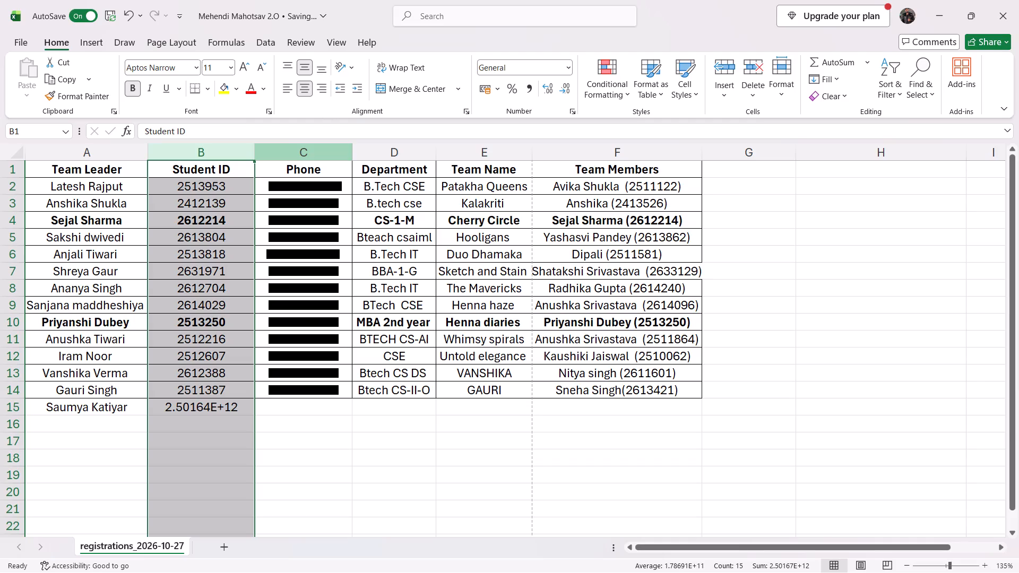
pyautogui.moveTo(254, 148); pyautogui.dragTo(267, 147)
# Format the student ID cell B15 as Number with 0 decimal places.
pyautogui.click(248, 403)
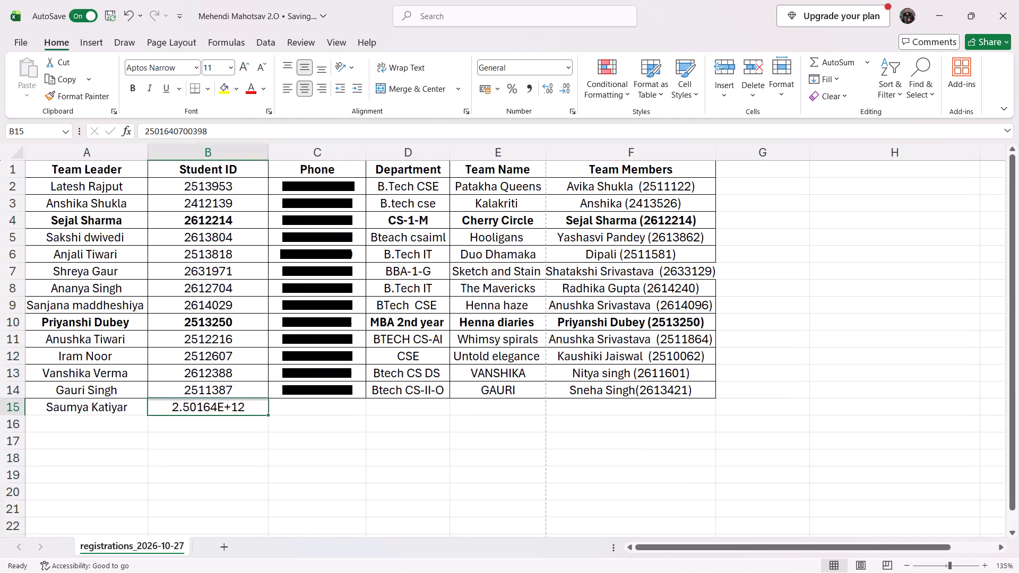
pyautogui.rightClick(248, 403)
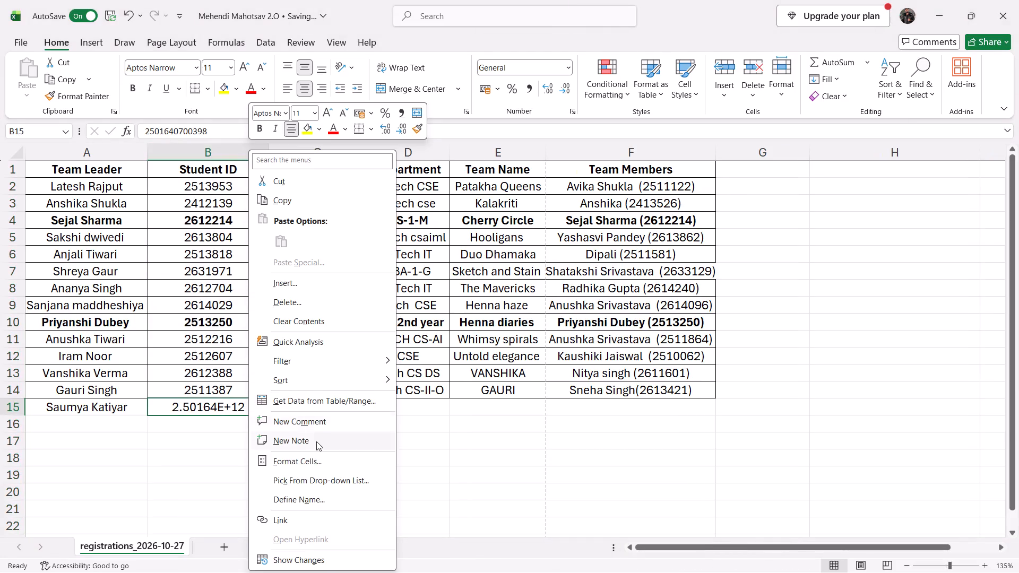
pyautogui.click(298, 467)
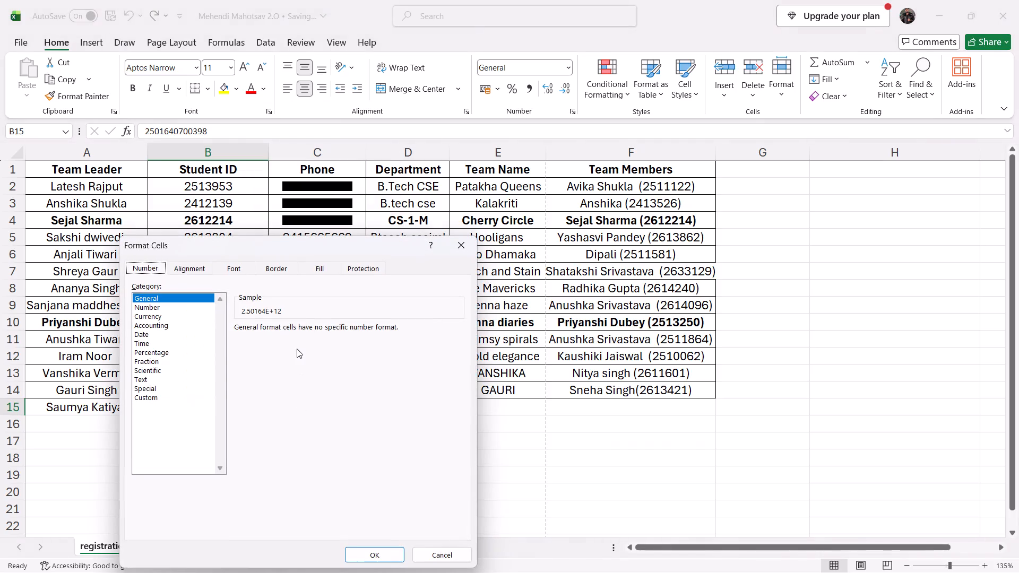
pyautogui.click(146, 309)
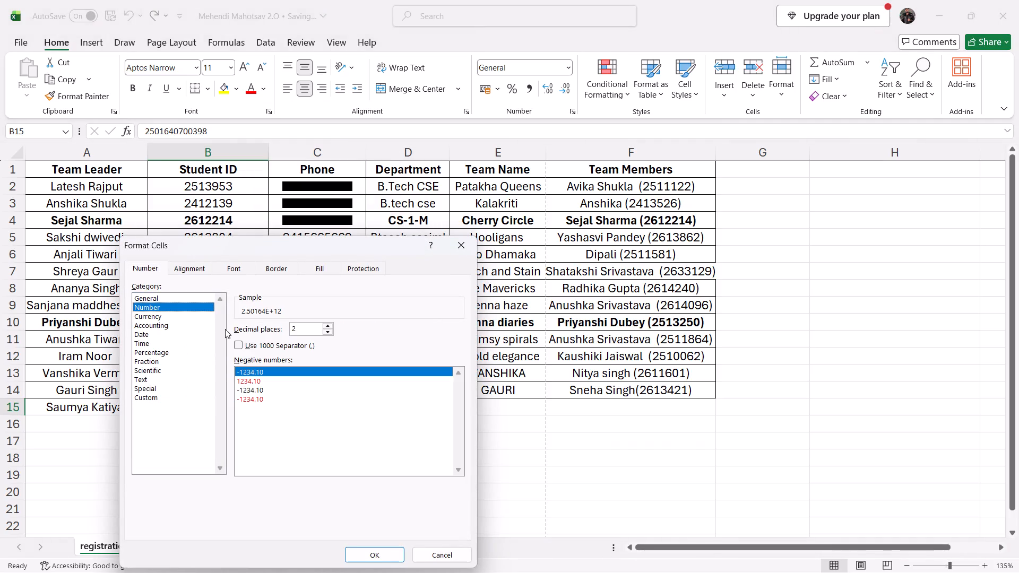
pyautogui.doubleClick(330, 332)
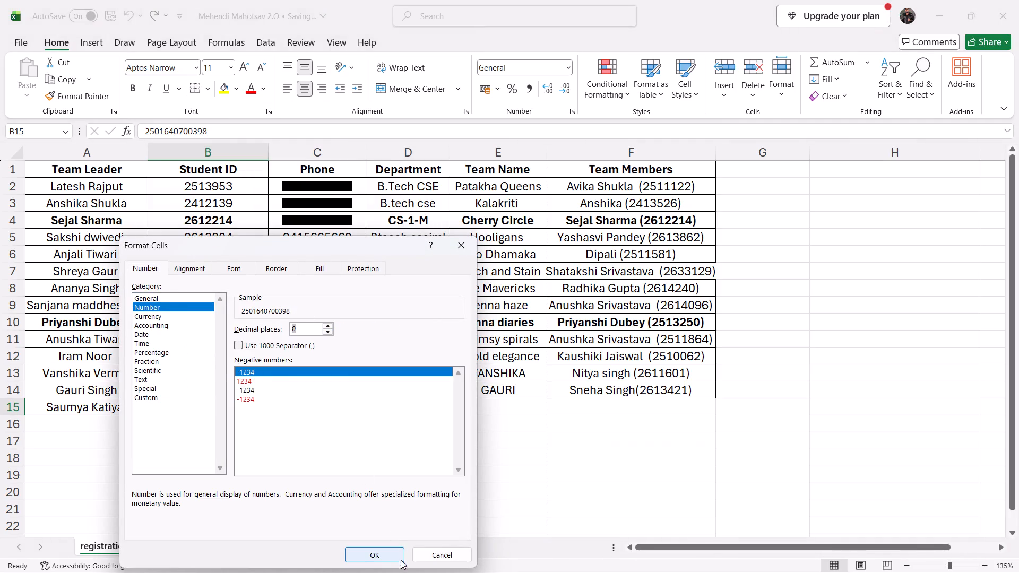
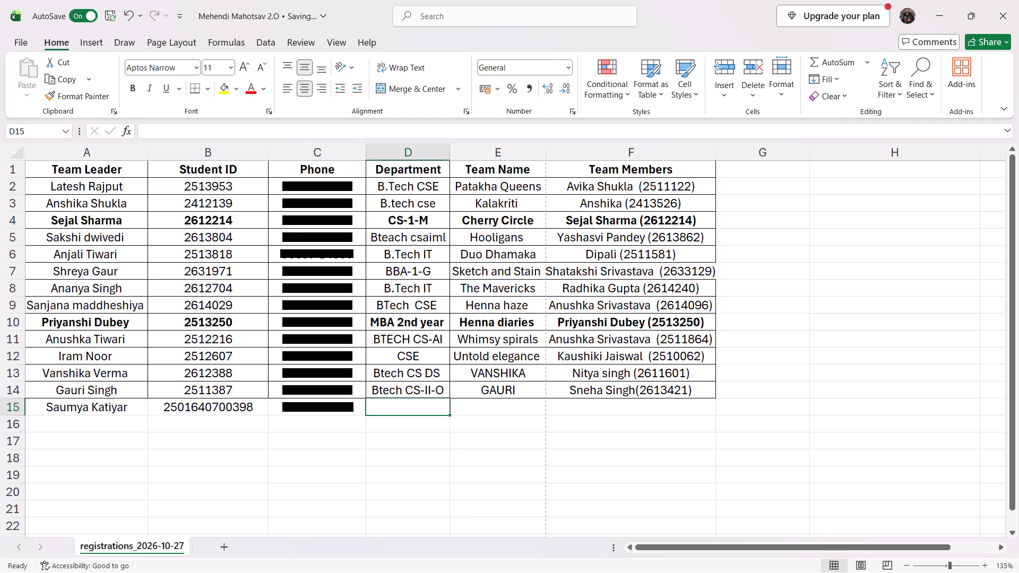
# Enter the department MBA-2C in D15 and the team name Saumya in E15.
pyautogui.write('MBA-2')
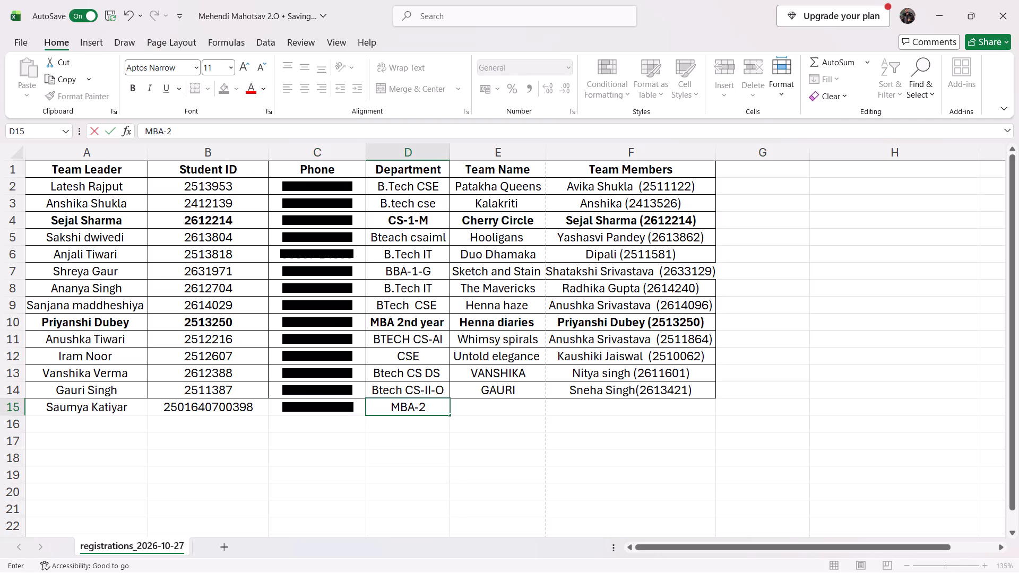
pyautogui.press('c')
pyautogui.click(489, 402)
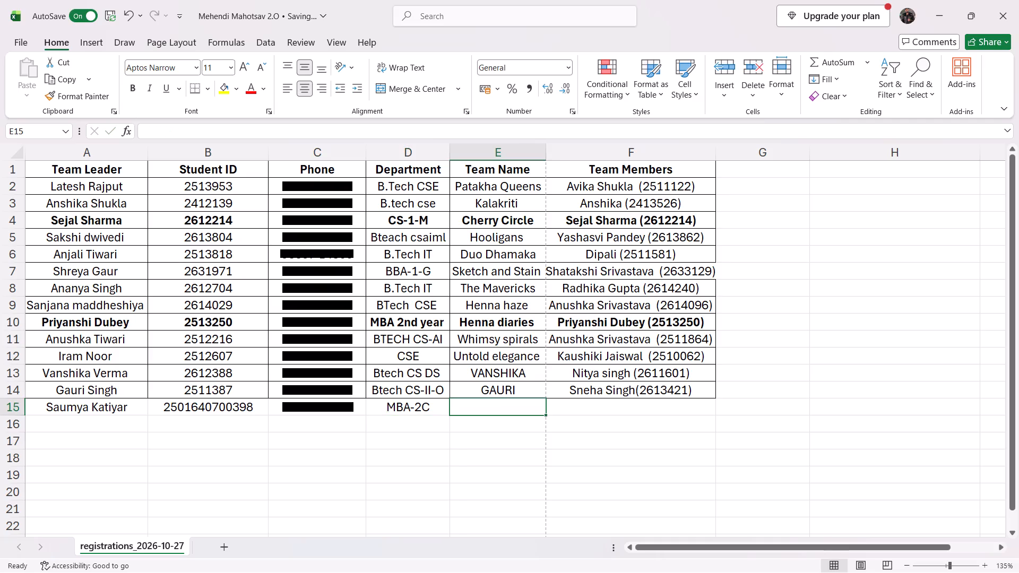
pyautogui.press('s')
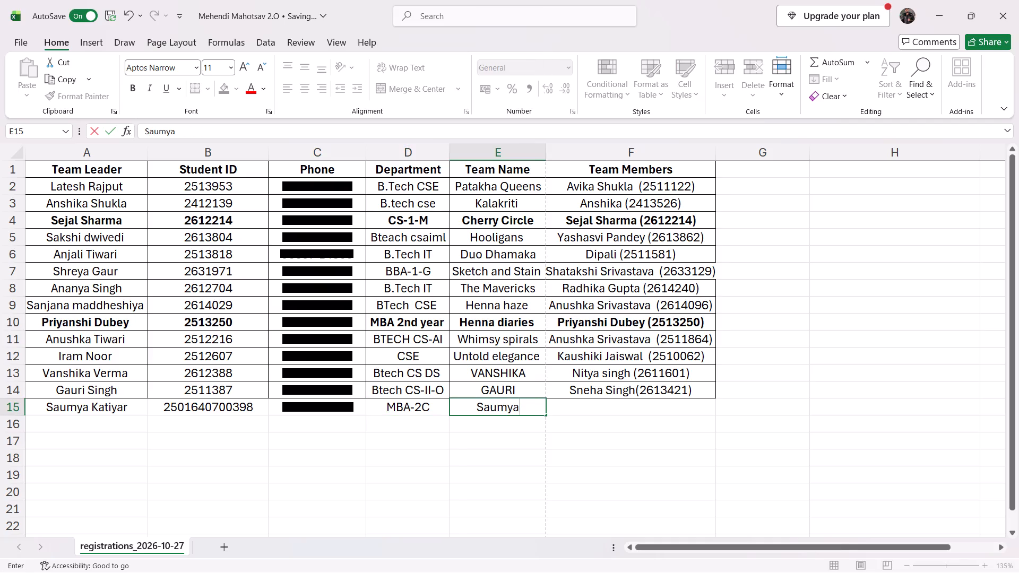
# Enter the team member's name in F15, followed by their student ID in parentheses.
pyautogui.click(576, 401)
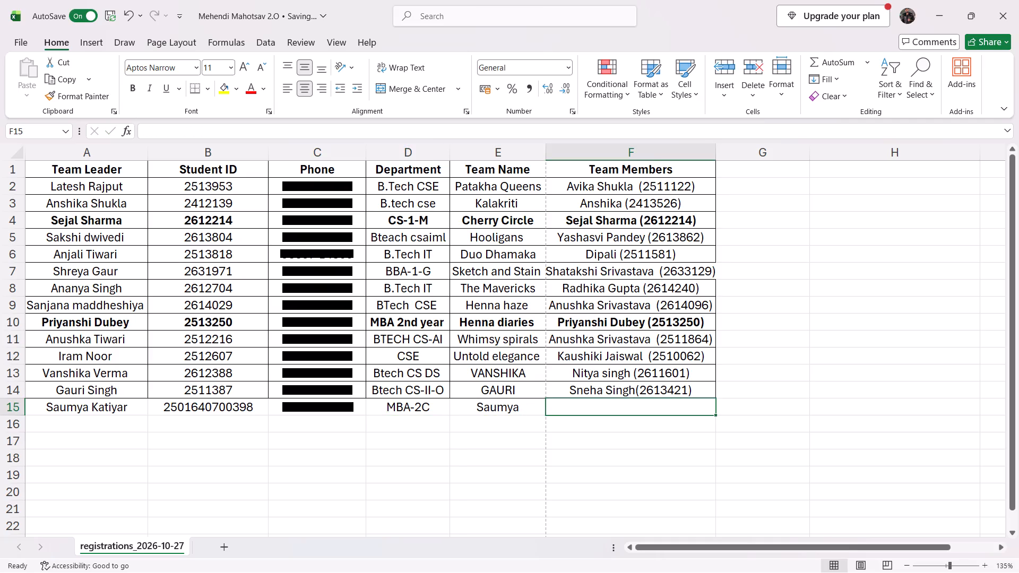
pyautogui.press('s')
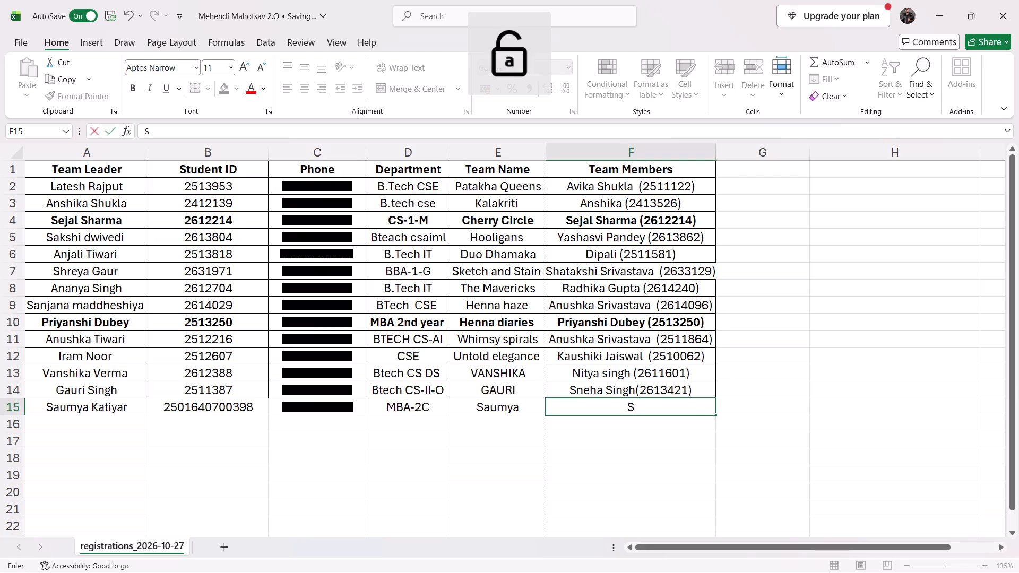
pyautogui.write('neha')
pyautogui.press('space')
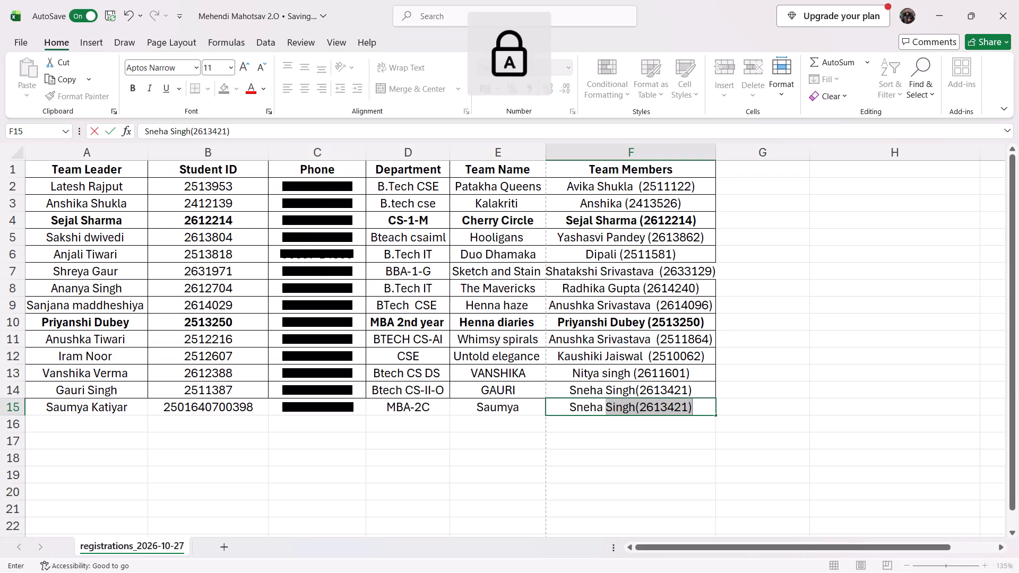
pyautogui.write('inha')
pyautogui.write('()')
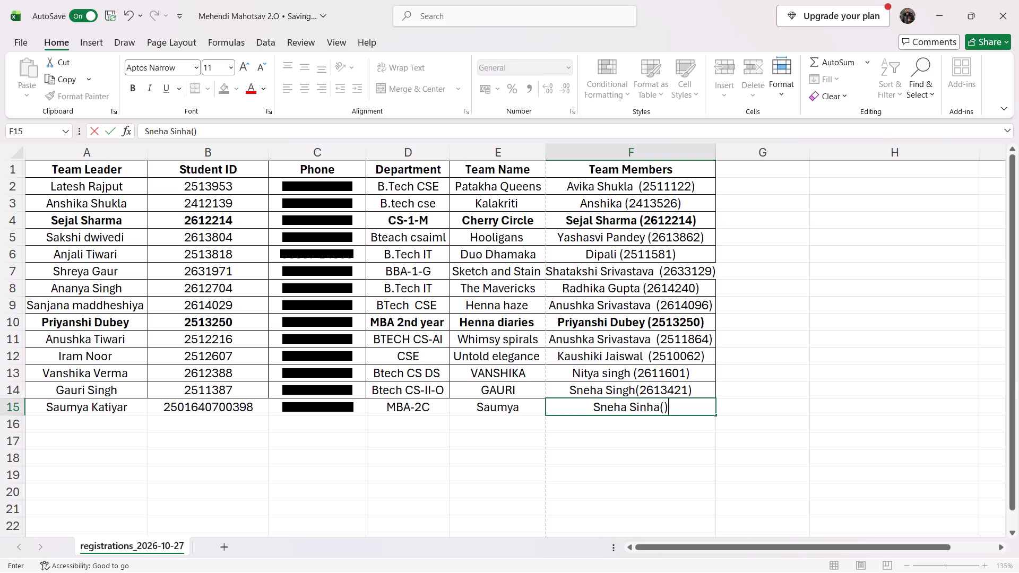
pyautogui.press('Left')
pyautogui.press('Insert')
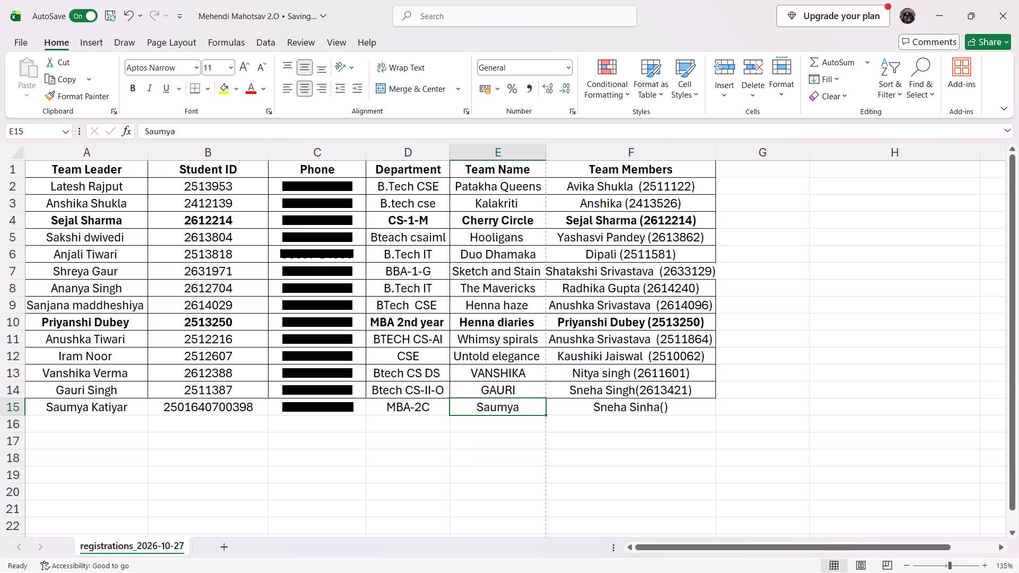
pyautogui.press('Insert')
pyautogui.click(604, 412)
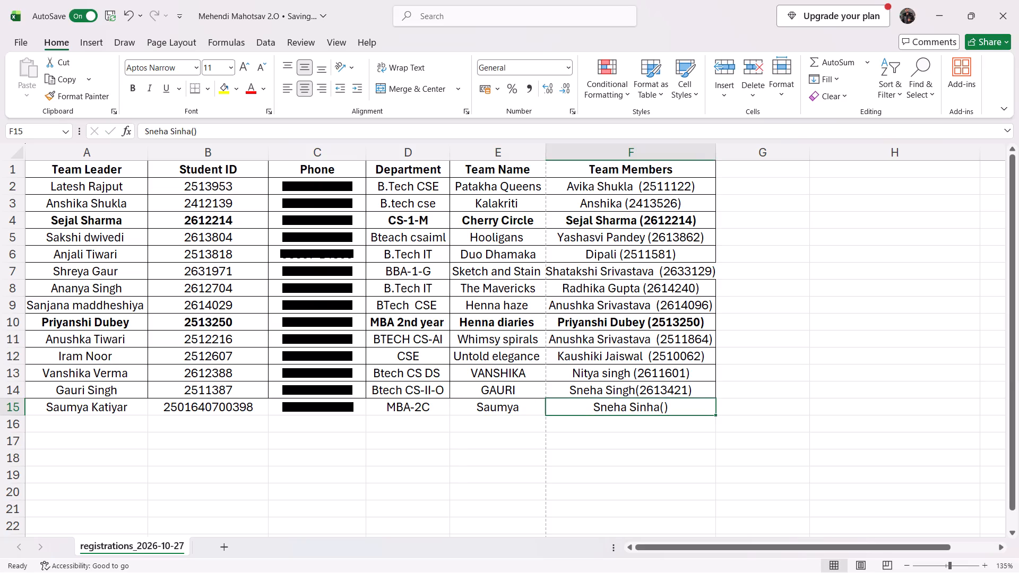
pyautogui.click(194, 132)
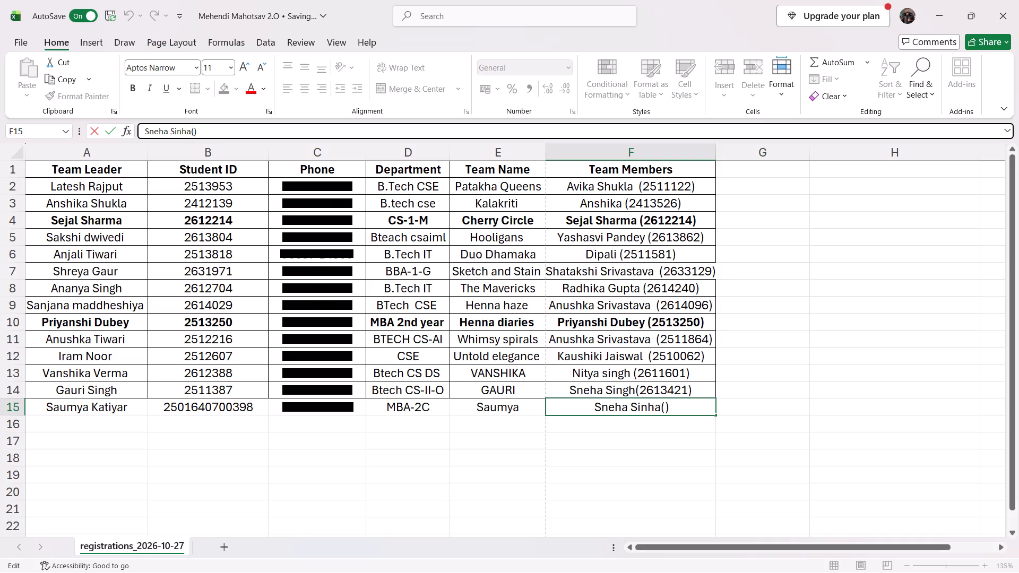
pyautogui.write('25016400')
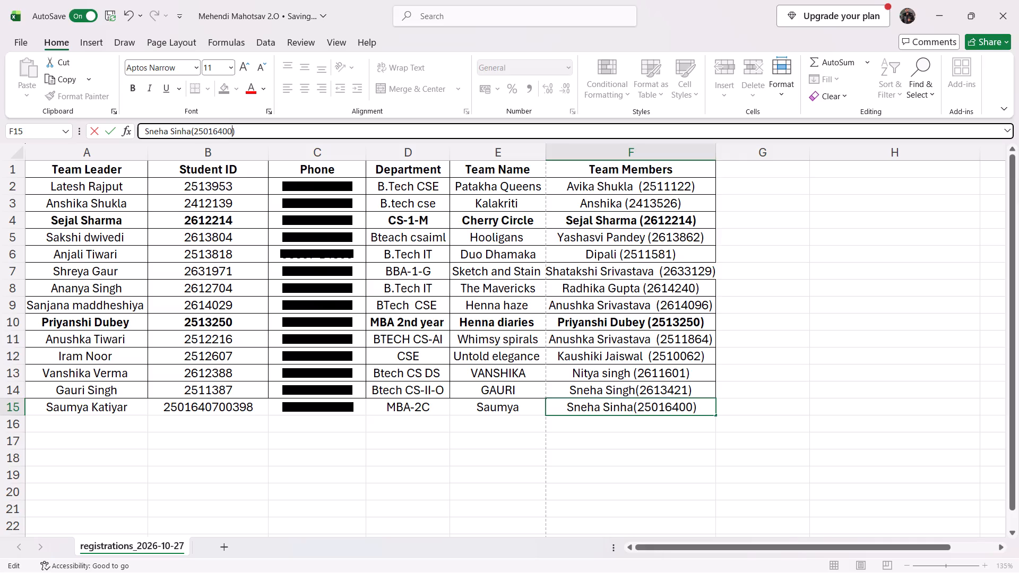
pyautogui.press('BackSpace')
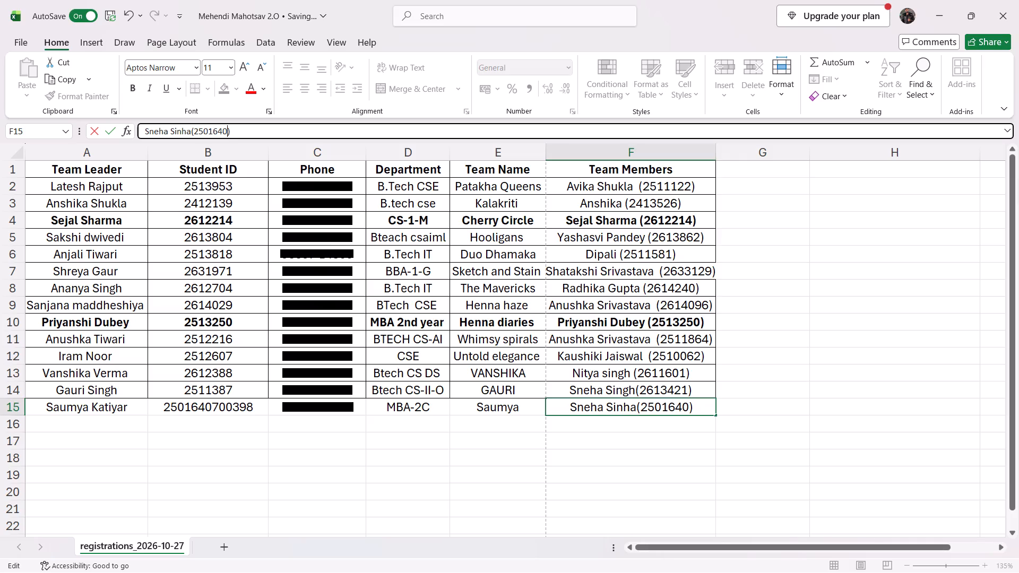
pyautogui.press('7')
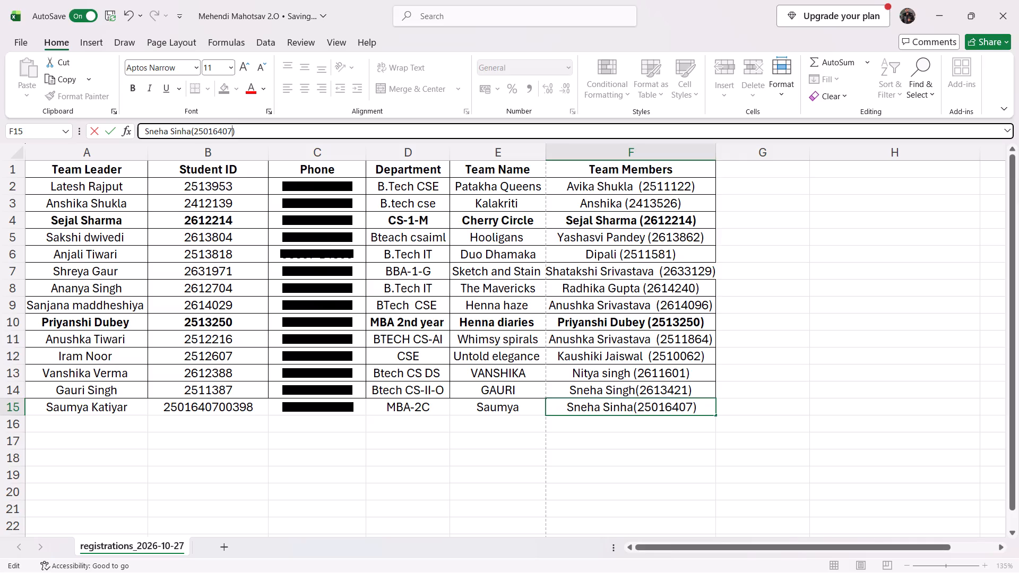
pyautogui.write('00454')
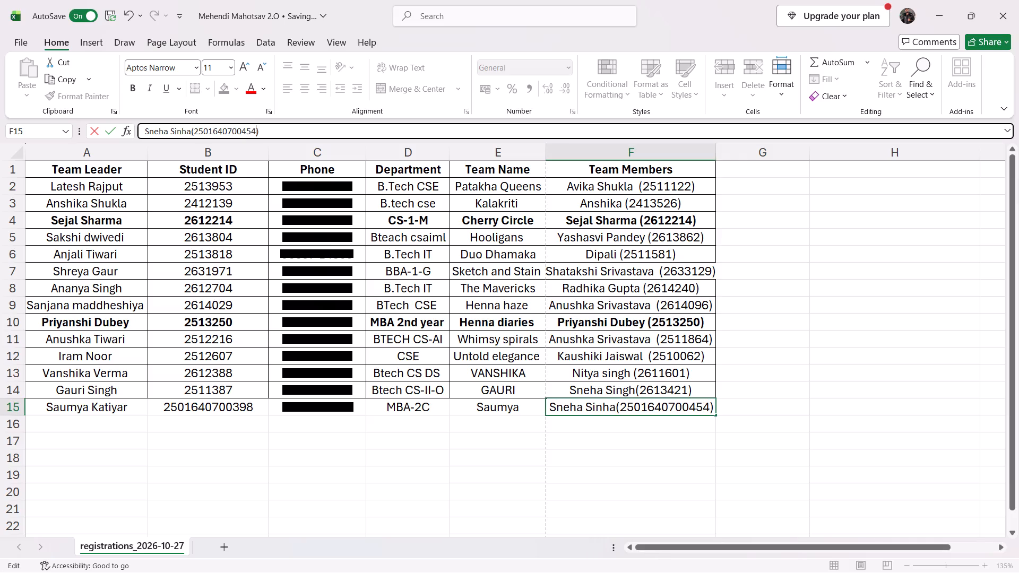
pyautogui.click(787, 326)
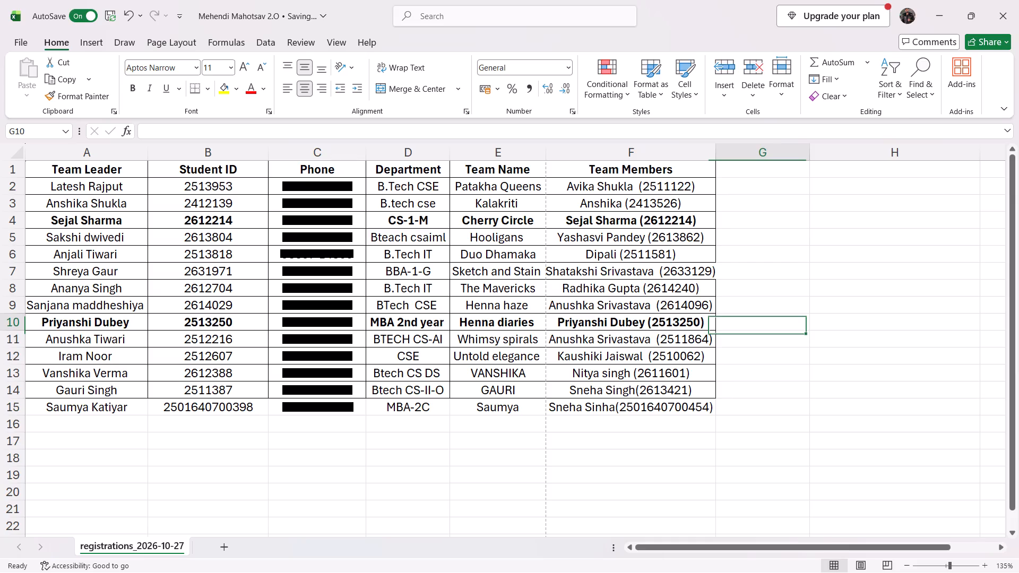
# Widen the Team Members column slightly so that the longer entry in row 15 has room.
pyautogui.moveTo(713, 153); pyautogui.dragTo(718, 153)
pyautogui.click(718, 456)
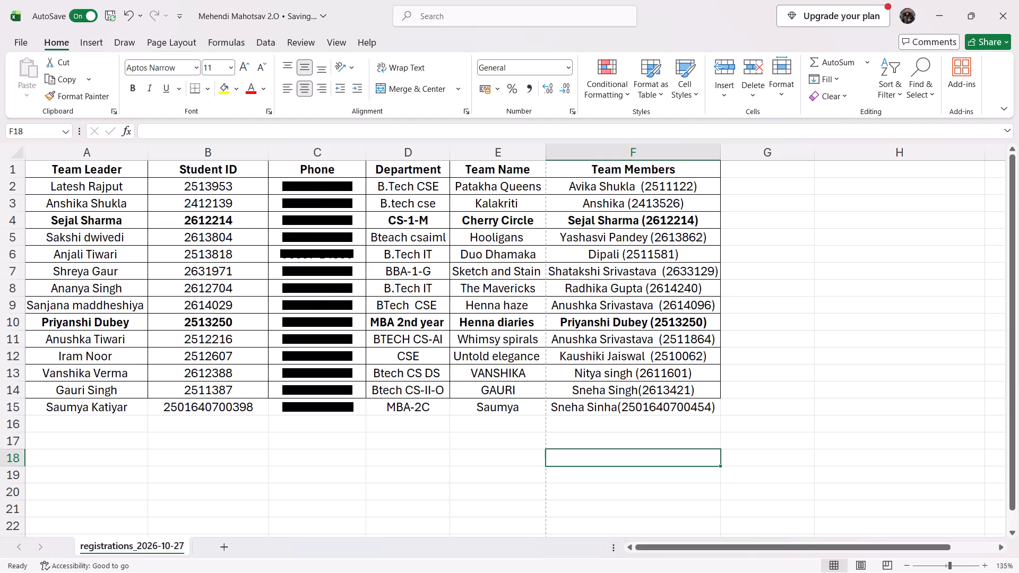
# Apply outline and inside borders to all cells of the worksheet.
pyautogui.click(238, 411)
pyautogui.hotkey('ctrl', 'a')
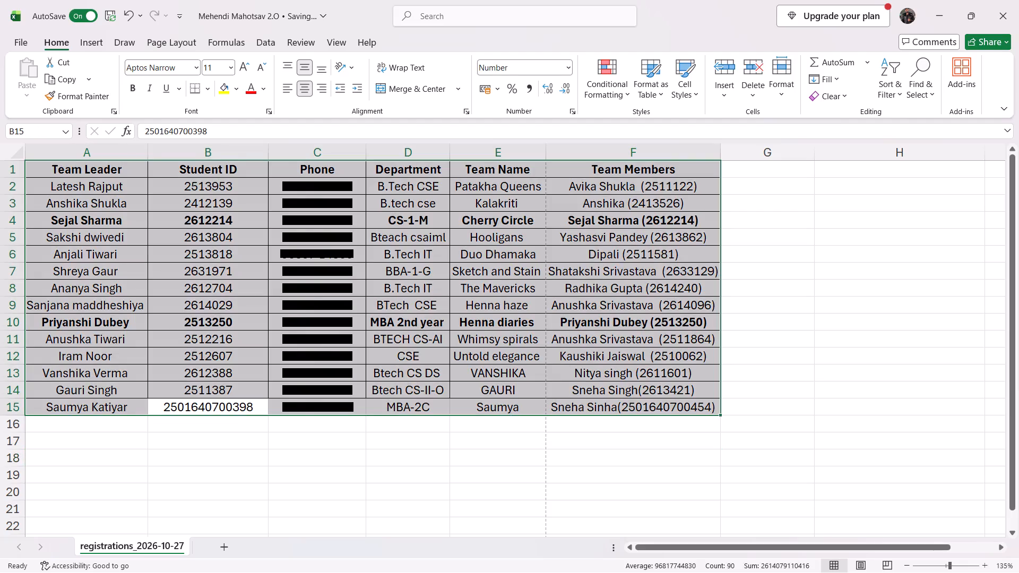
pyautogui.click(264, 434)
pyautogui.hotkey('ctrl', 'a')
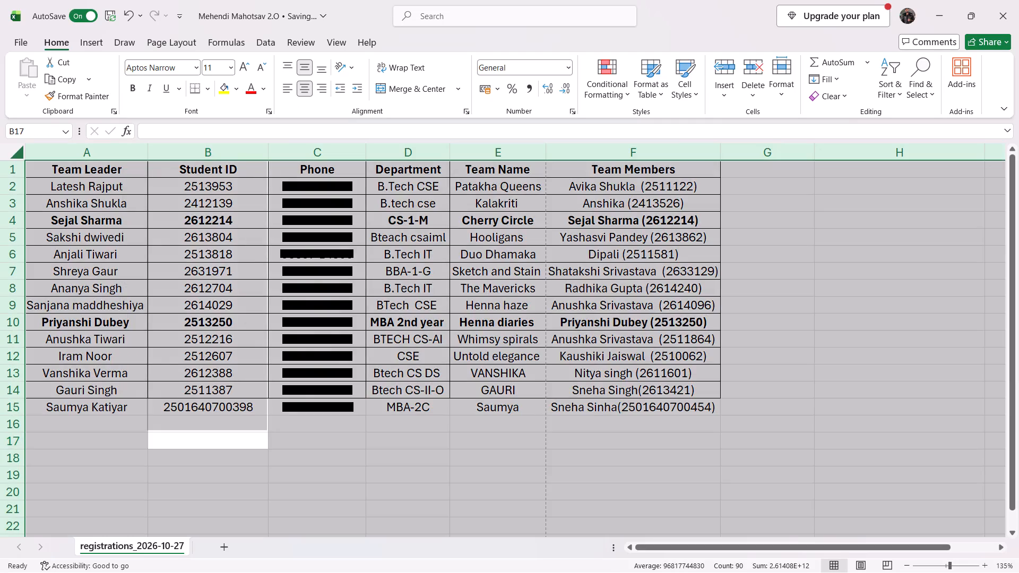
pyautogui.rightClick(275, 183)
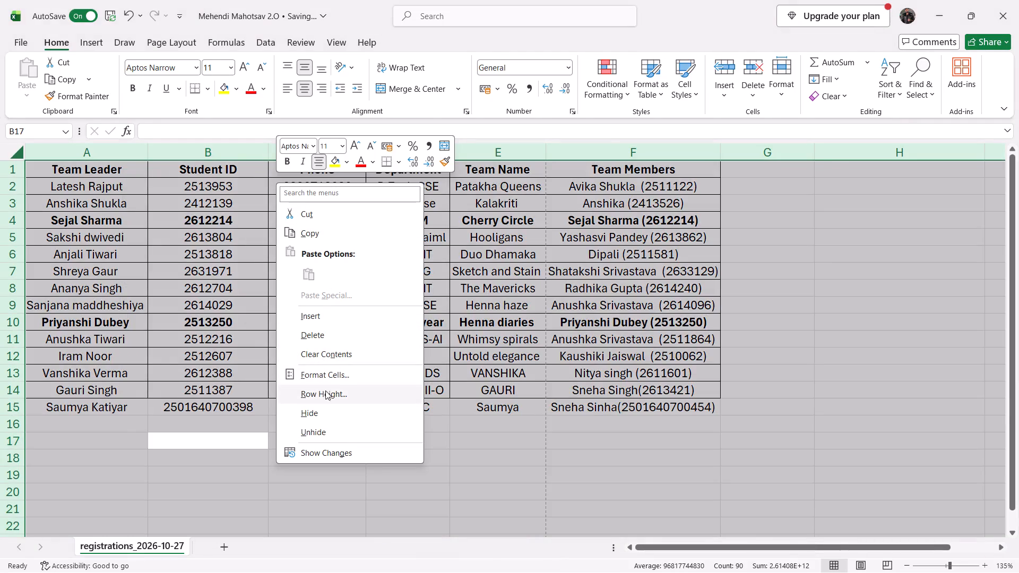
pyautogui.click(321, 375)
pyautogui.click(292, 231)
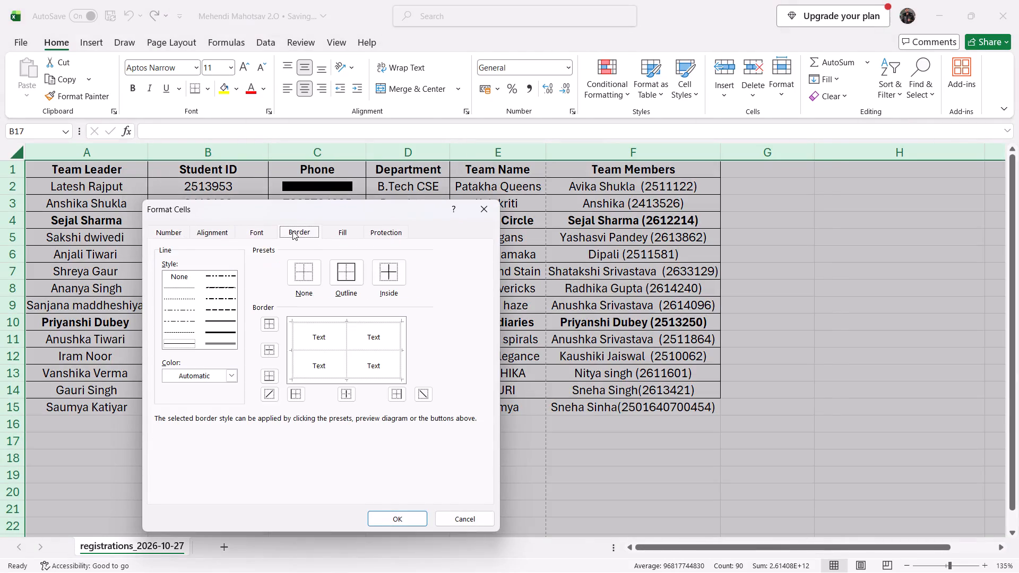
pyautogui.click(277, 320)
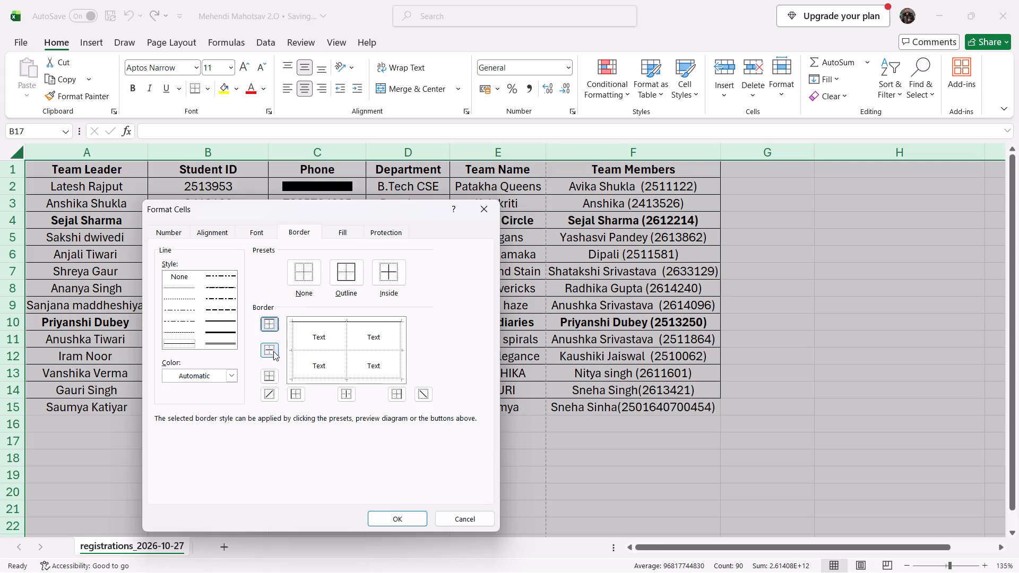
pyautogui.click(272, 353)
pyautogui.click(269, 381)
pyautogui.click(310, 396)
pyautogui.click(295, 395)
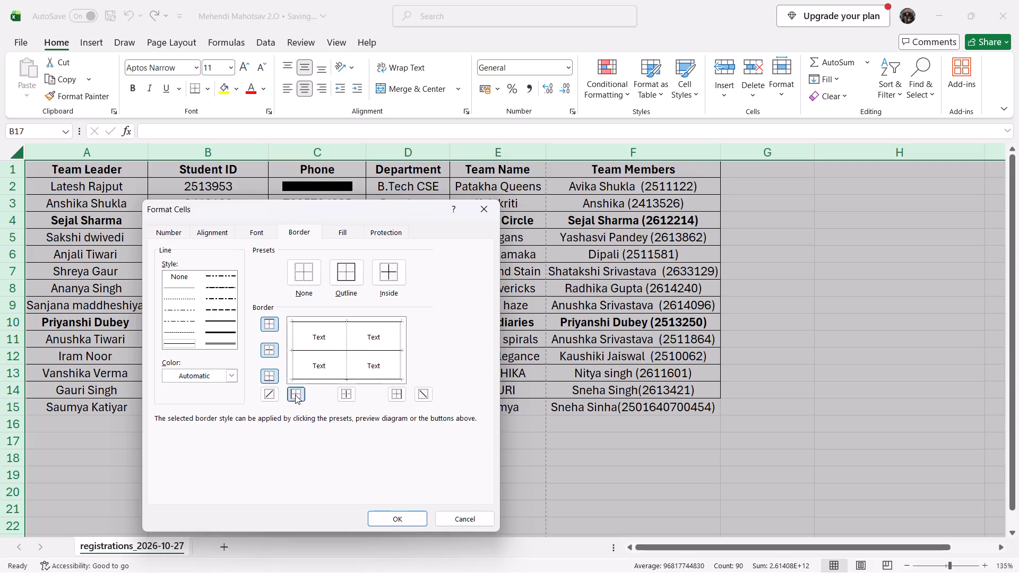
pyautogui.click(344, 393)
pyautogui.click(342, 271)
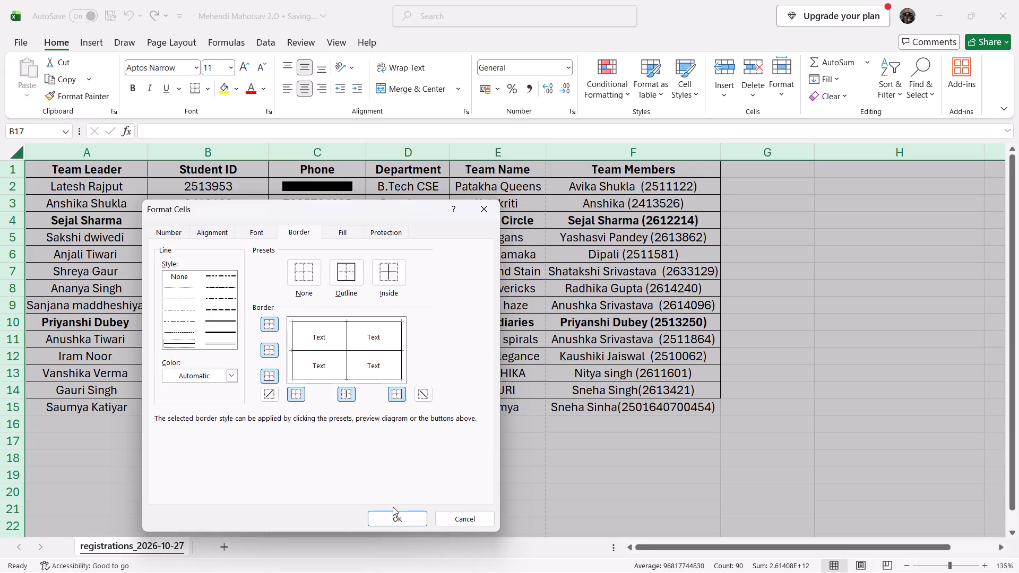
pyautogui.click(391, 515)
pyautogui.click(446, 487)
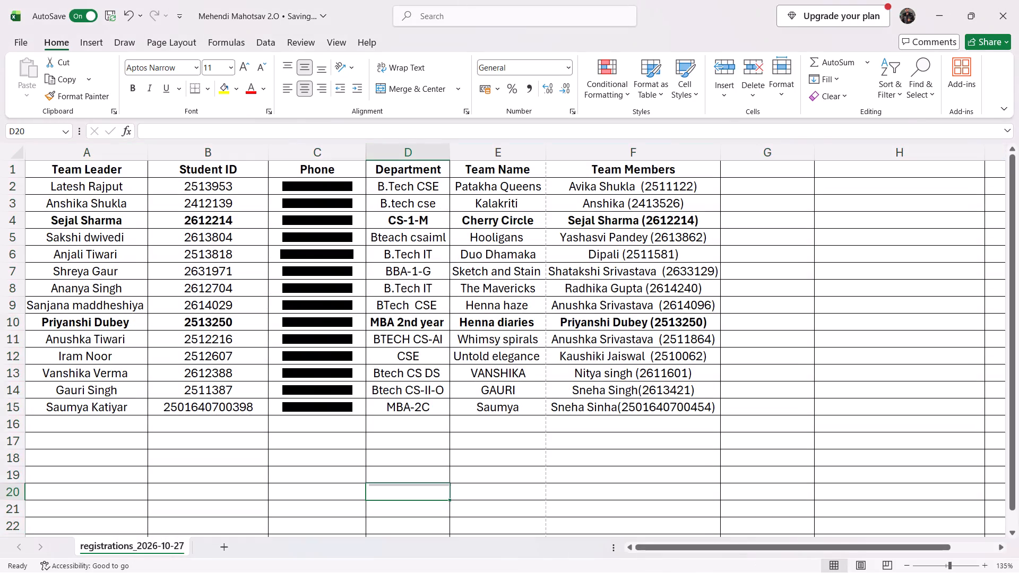
# Remove all horizontal and vertical borders from the entire worksheet.
pyautogui.hotkey('ctrl', 'a')
pyautogui.hotkey('ctrl', 'a')
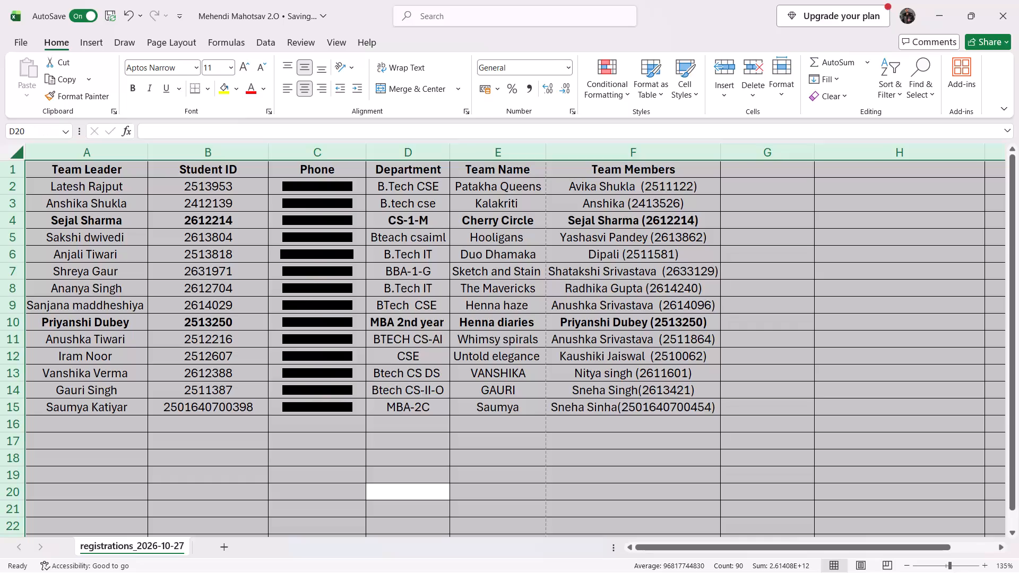
pyautogui.rightClick(306, 334)
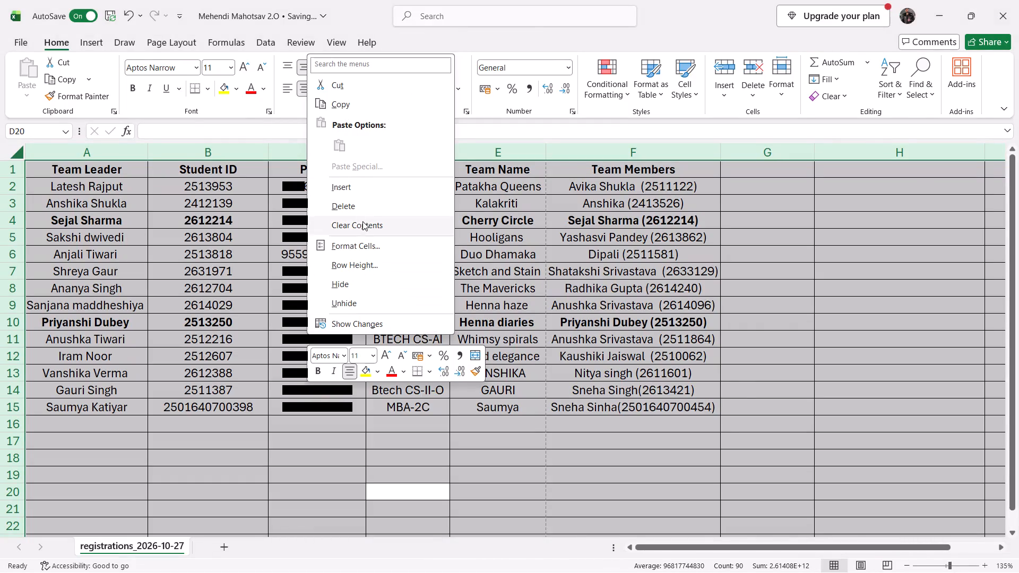
pyautogui.click(364, 245)
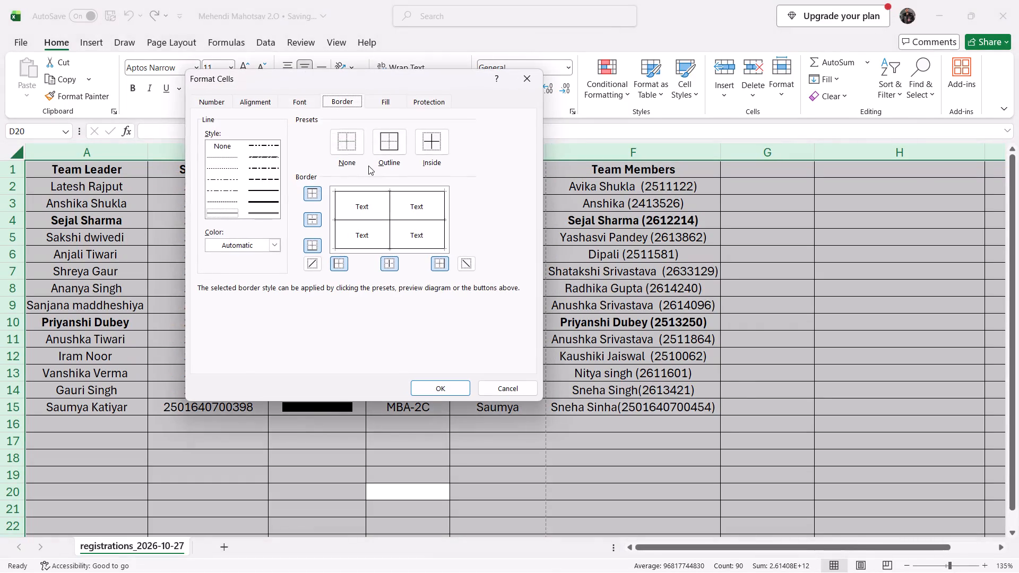
pyautogui.click(388, 147)
pyautogui.click(381, 151)
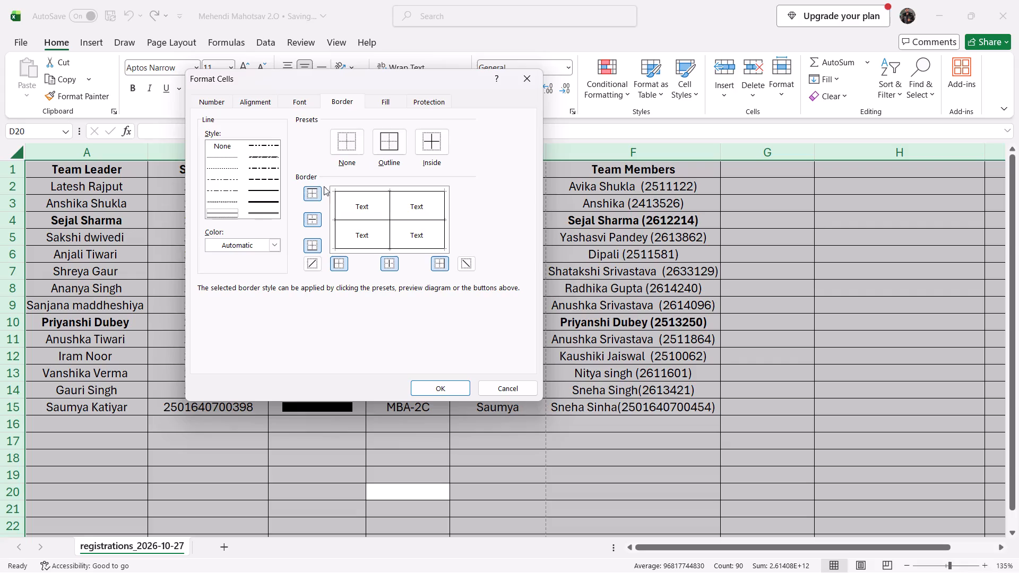
pyautogui.click(312, 195)
pyautogui.click(311, 213)
pyautogui.click(310, 244)
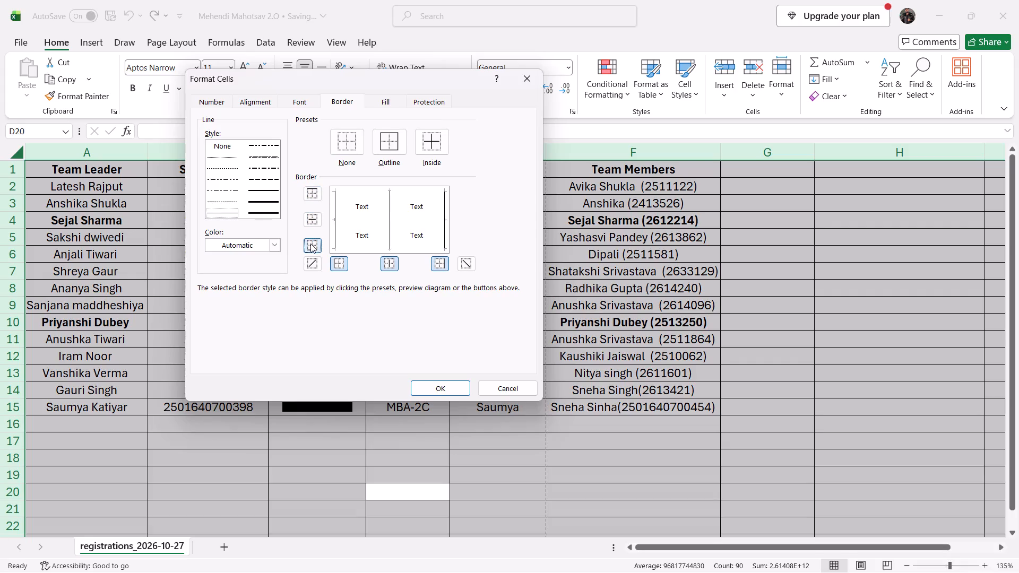
pyautogui.click(341, 262)
pyautogui.click(388, 262)
pyautogui.click(440, 265)
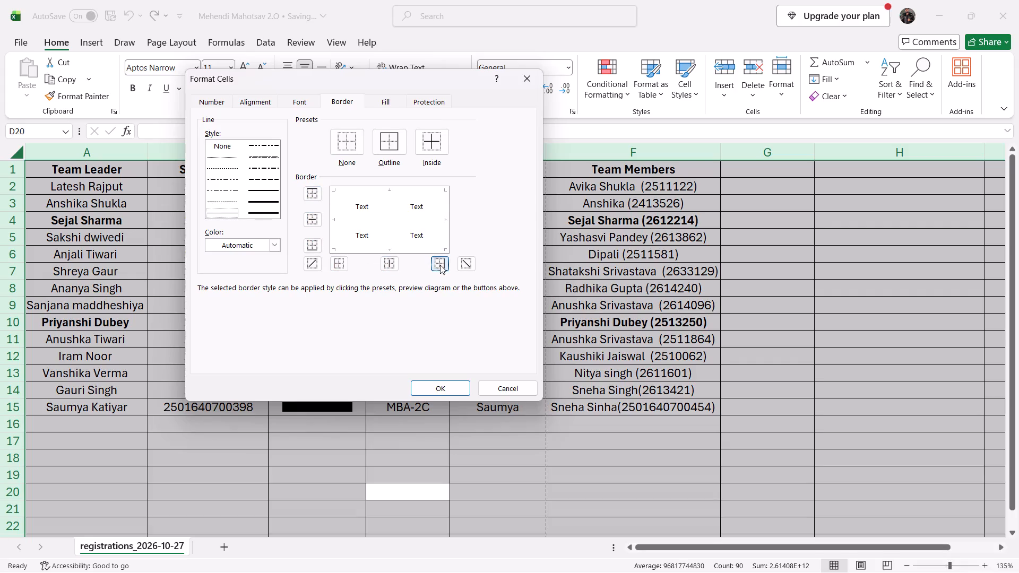
pyautogui.click(432, 391)
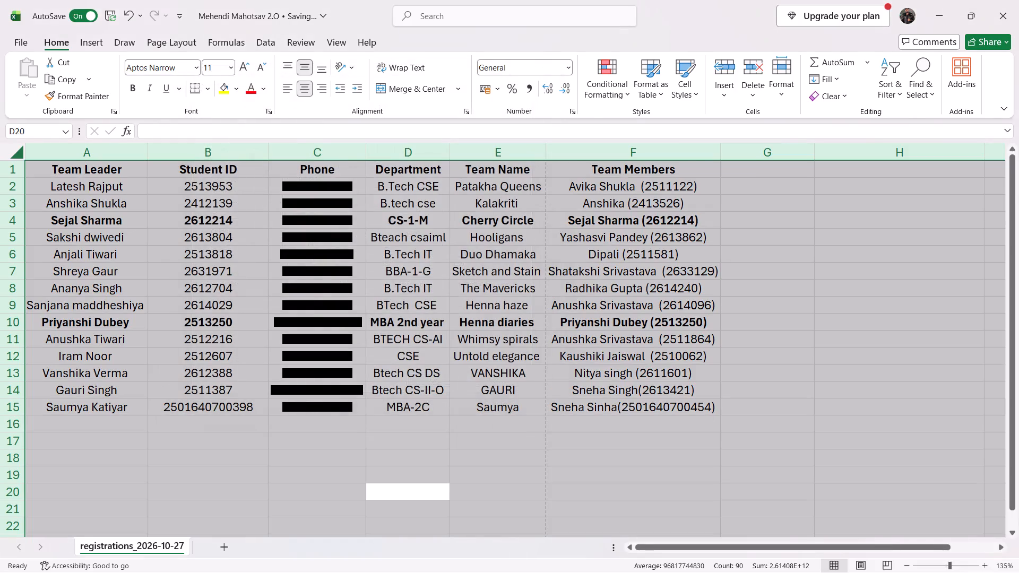
pyautogui.click(662, 454)
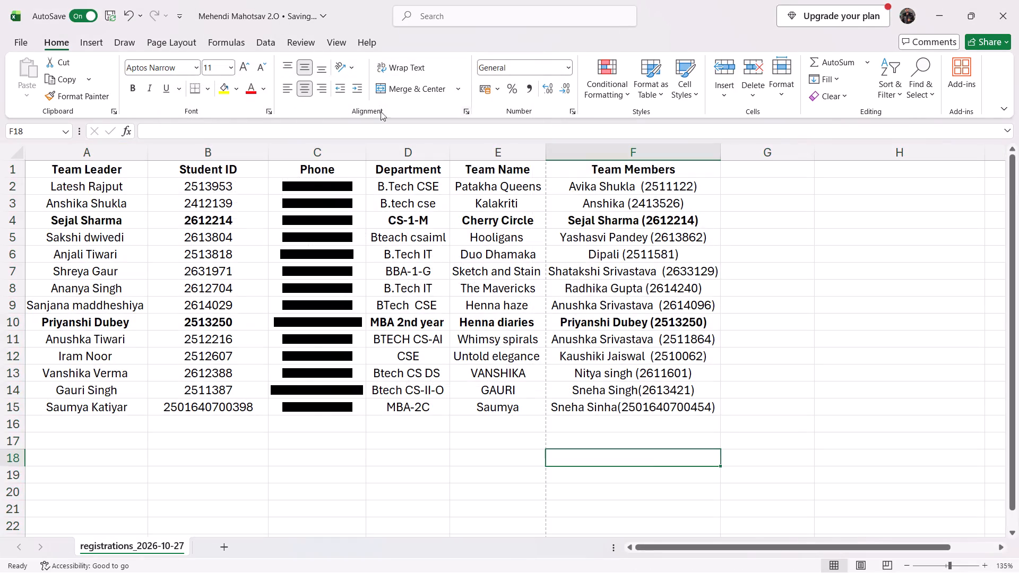
# Apply outline and inside borders to the participant table only, cells A1 to F15.
pyautogui.moveTo(31, 165); pyautogui.dragTo(448, 282)
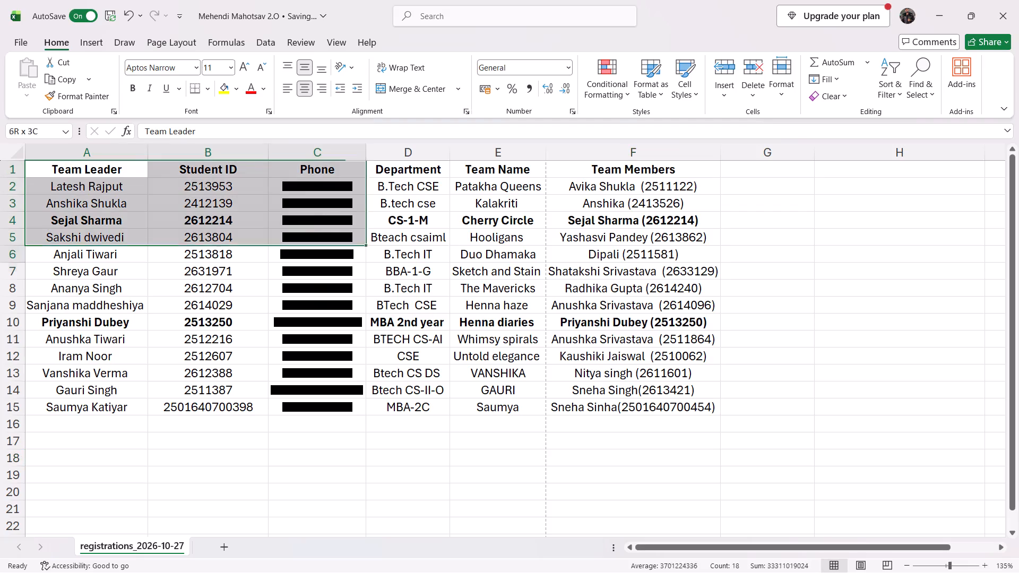
pyautogui.moveTo(448, 282); pyautogui.dragTo(681, 411)
pyautogui.rightClick(312, 248)
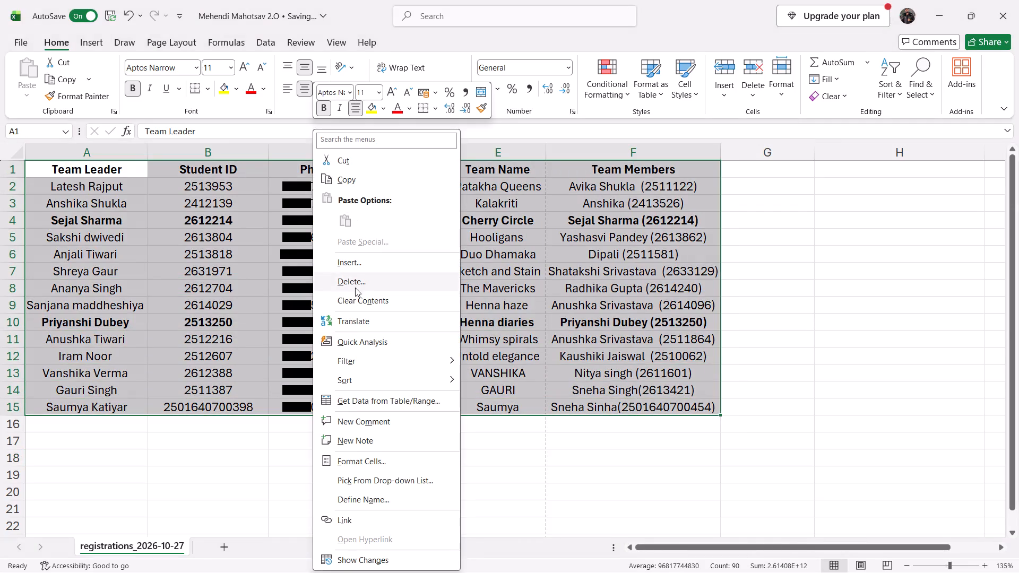
pyautogui.click(360, 467)
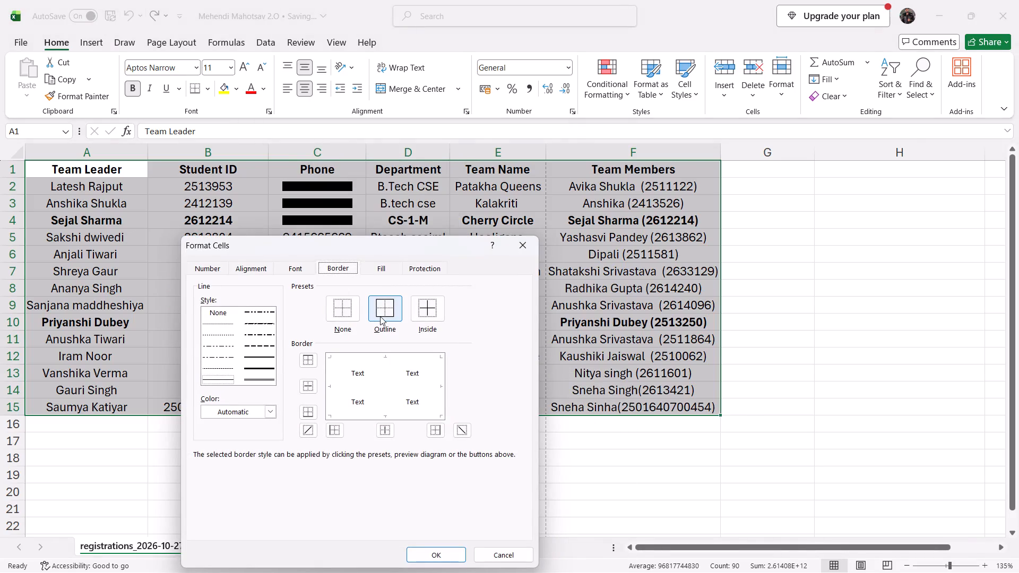
pyautogui.click(380, 316)
pyautogui.click(309, 386)
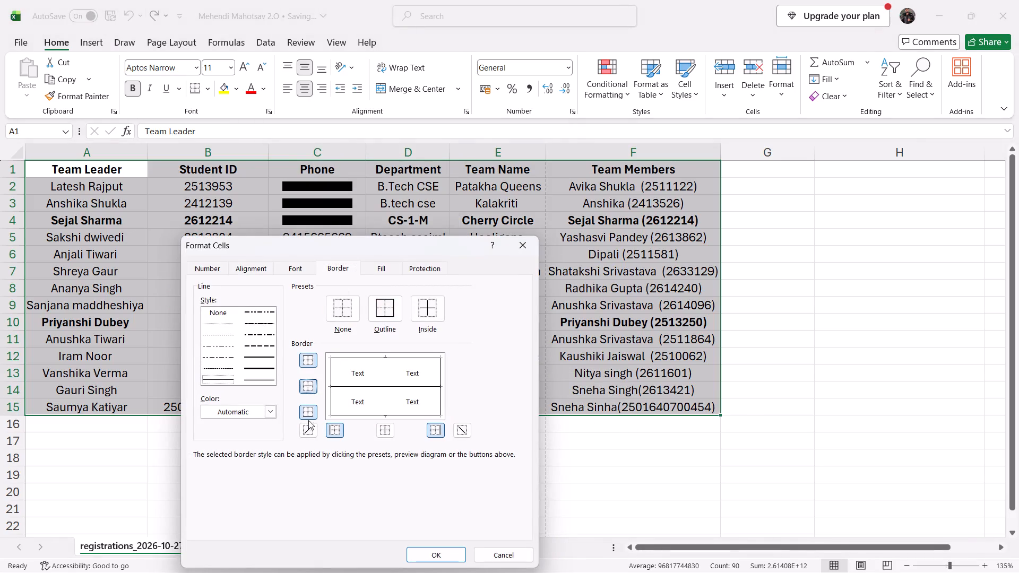
pyautogui.click(386, 432)
pyautogui.click(441, 557)
pyautogui.click(809, 408)
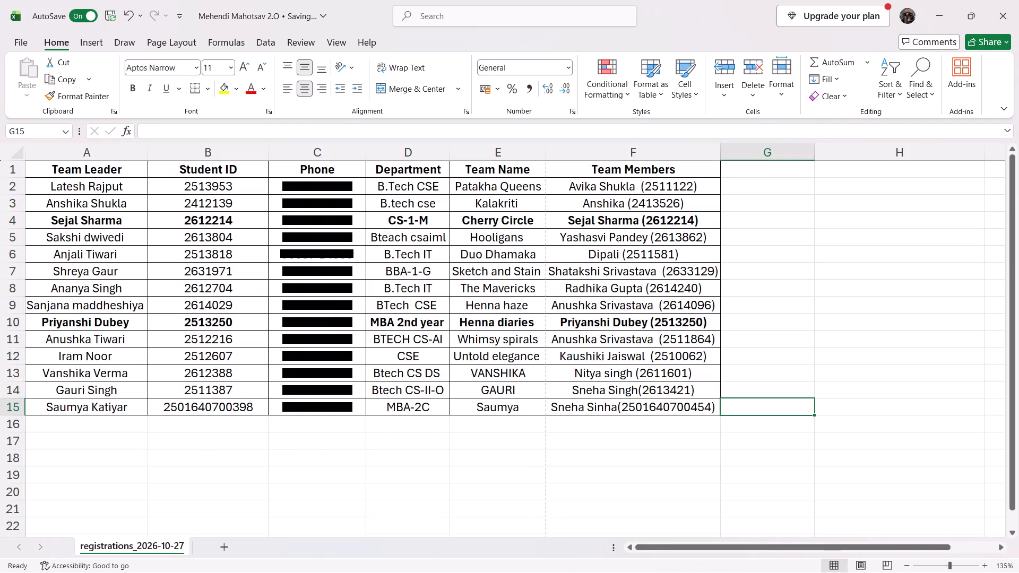
pyautogui.click(629, 516)
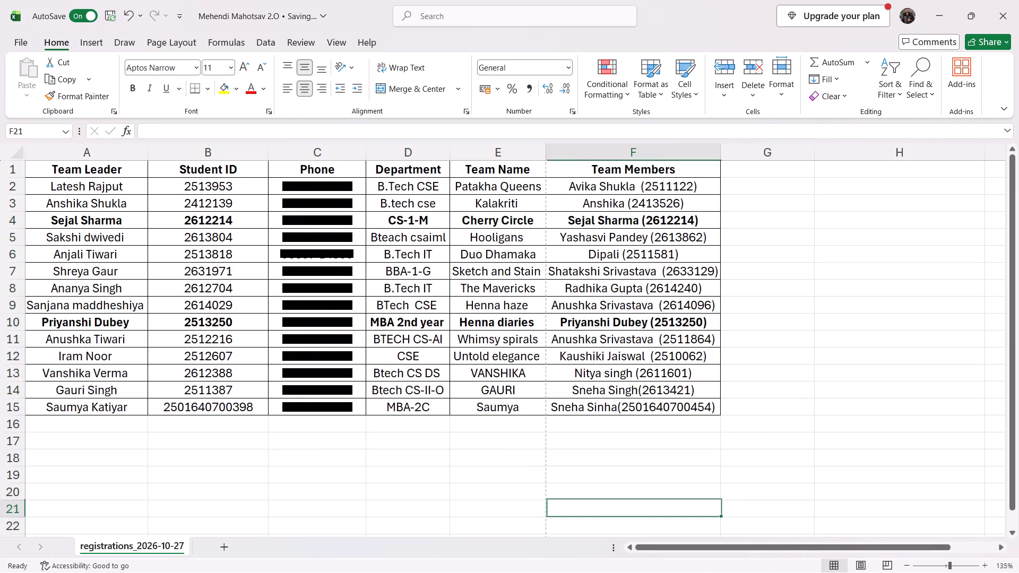
# Save a PDF copy of the participant list to the Desktop folder as Mehendi Mahotsav 2.O nn.
pyautogui.click(21, 41)
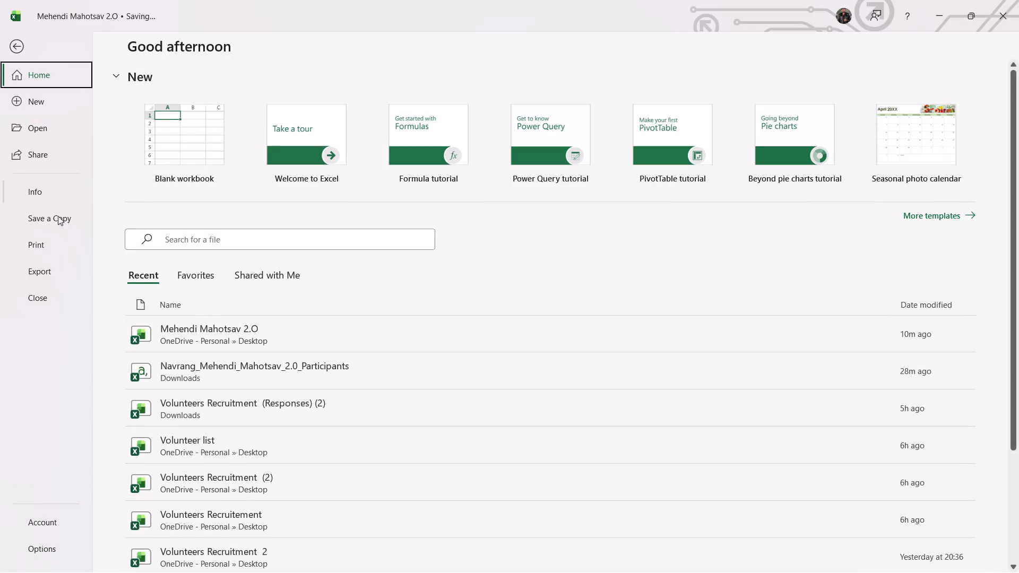
pyautogui.click(58, 216)
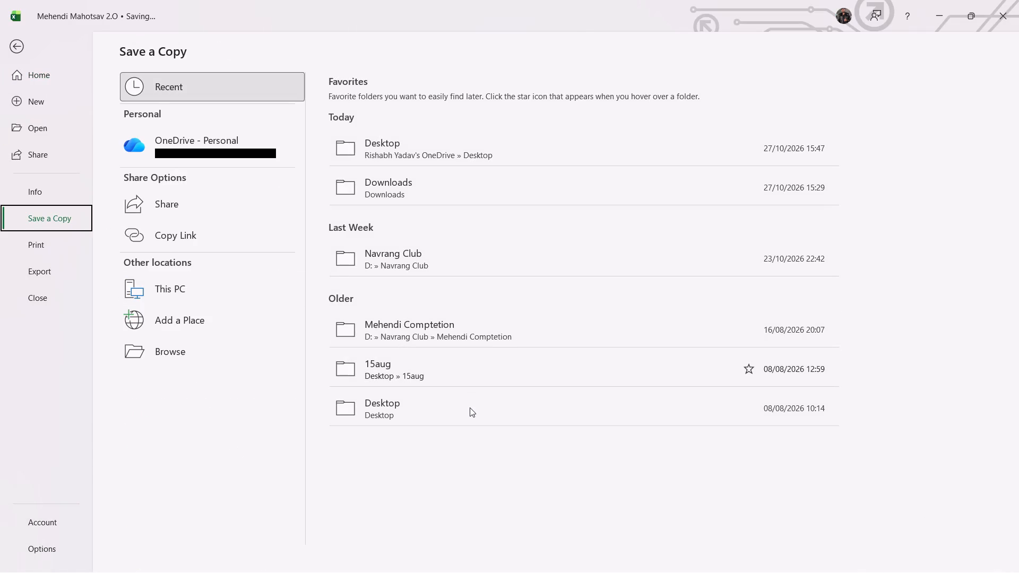
pyautogui.click(470, 407)
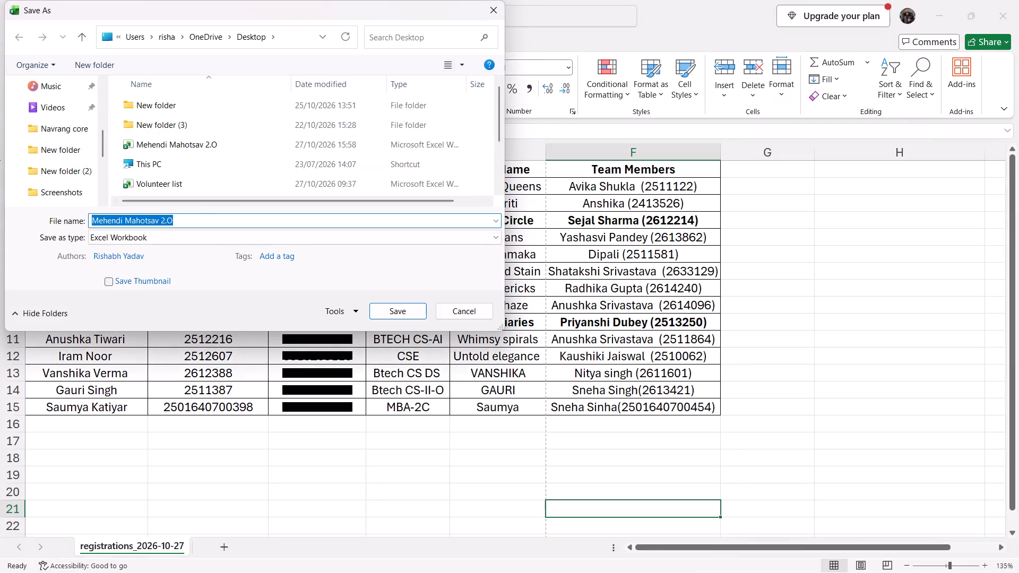
pyautogui.click(199, 220)
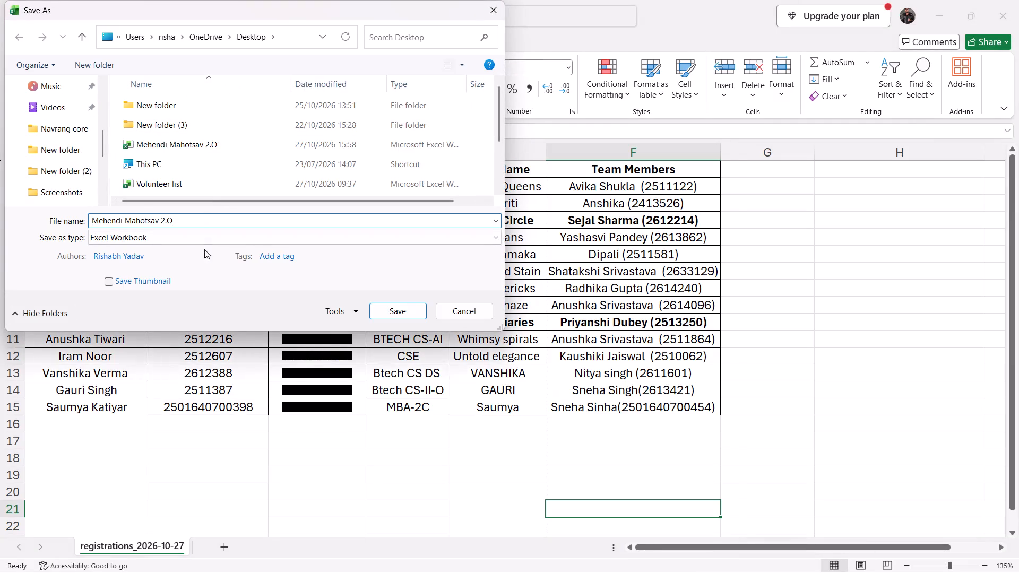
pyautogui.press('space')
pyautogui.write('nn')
pyautogui.click(188, 242)
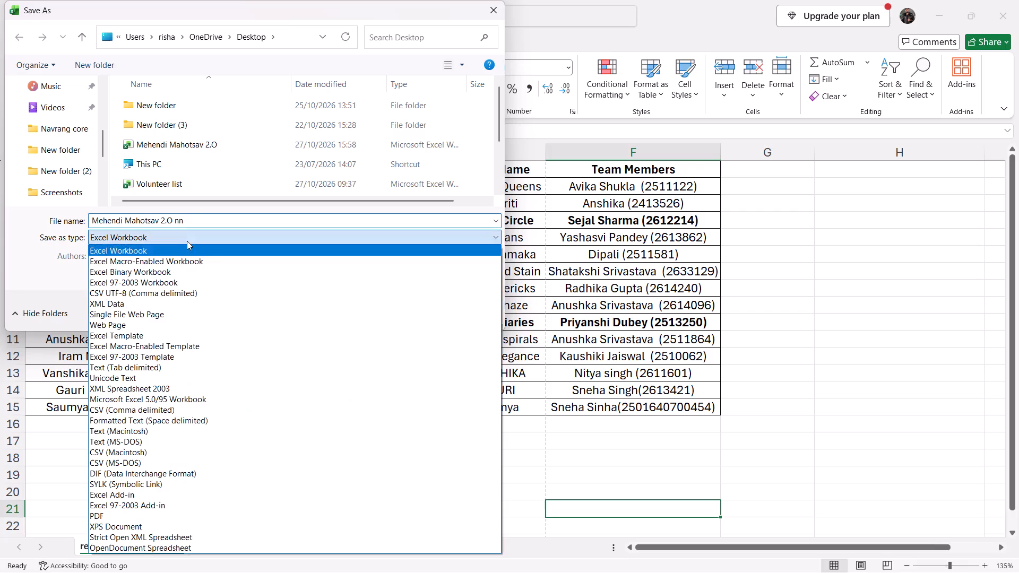
pyautogui.click(128, 515)
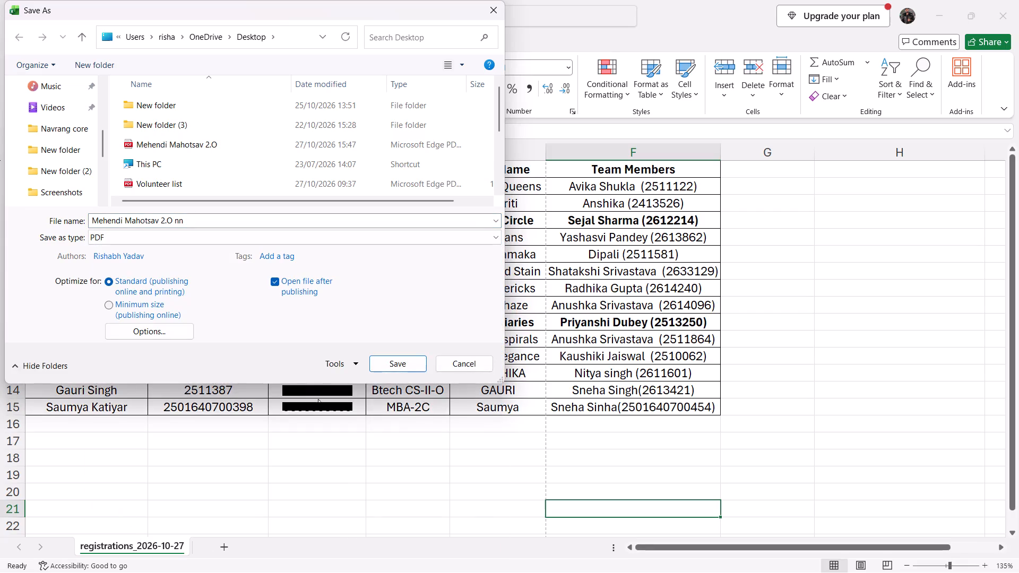
pyautogui.click(396, 364)
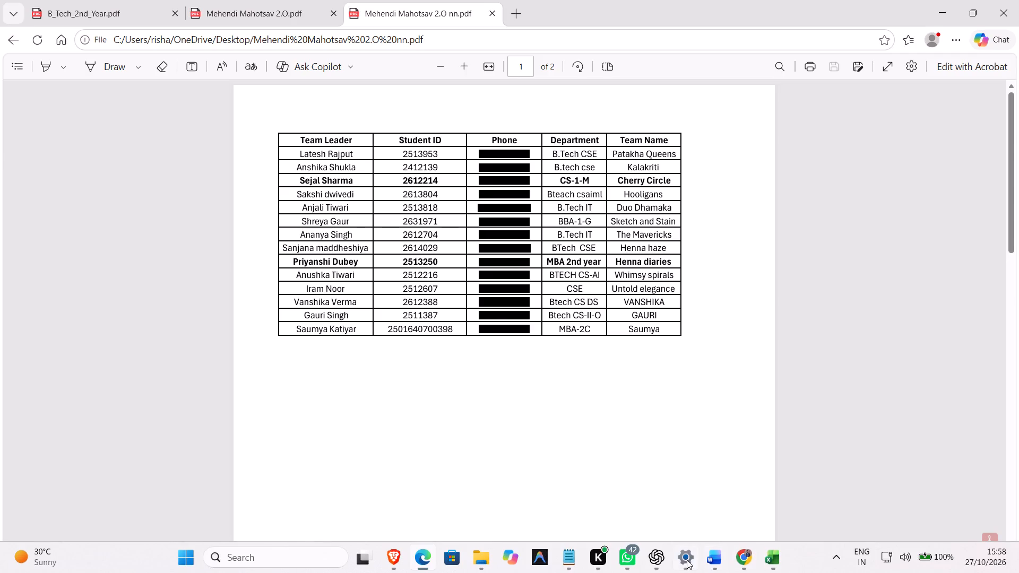
# Switch back to the Mehendi Mahotsav 2.O workbook in Excel and narrow the Student ID and Phone columns to fit their entries closely.
pyautogui.click(761, 567)
pyautogui.click(824, 482)
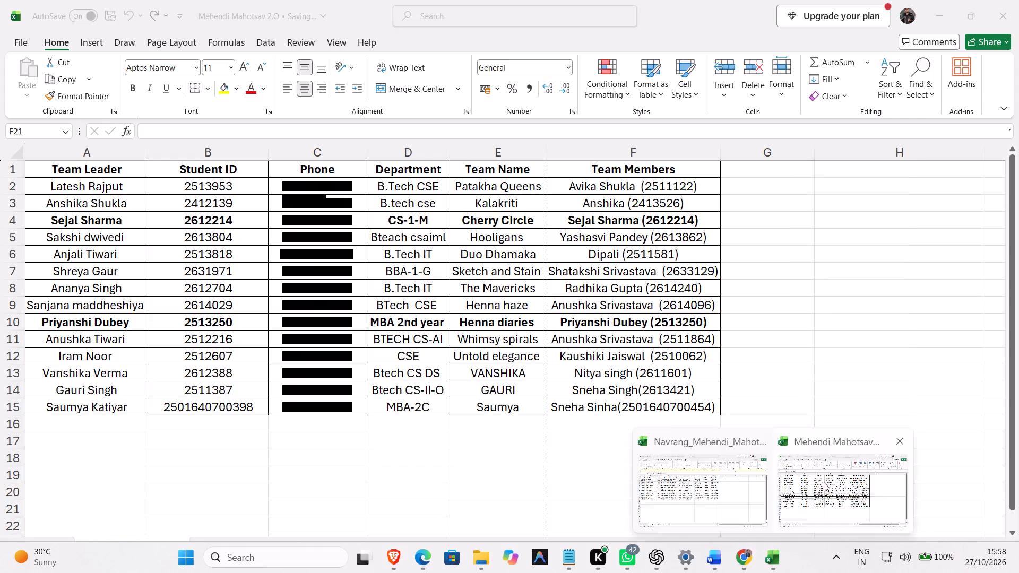
pyautogui.click(441, 441)
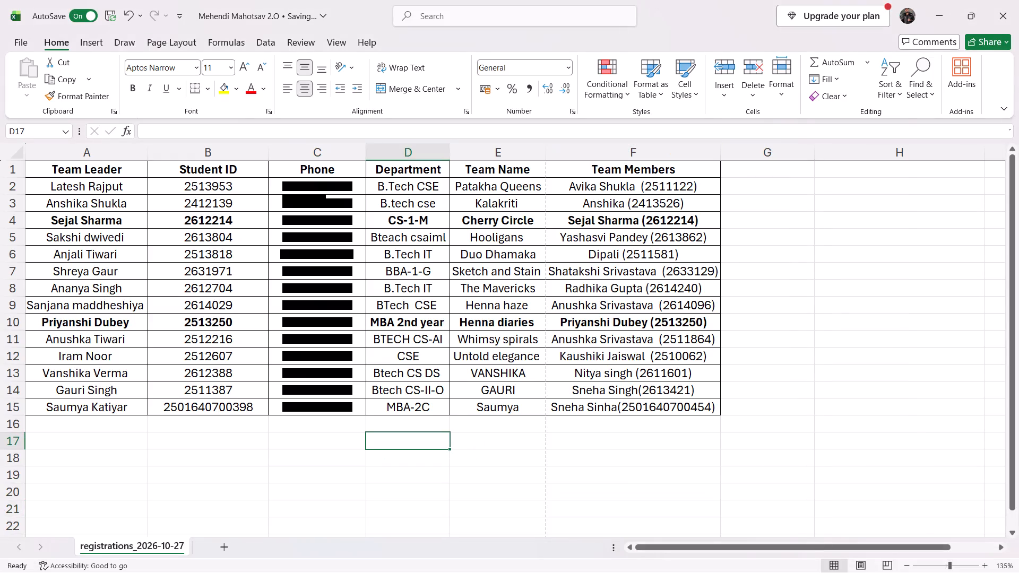
pyautogui.moveTo(266, 151); pyautogui.dragTo(260, 151)
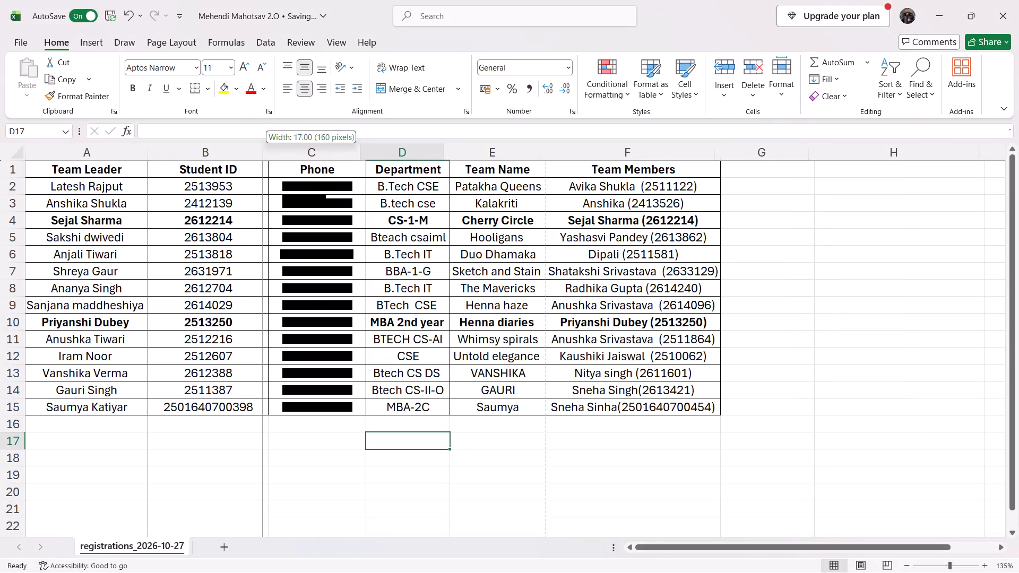
pyautogui.moveTo(260, 151); pyautogui.dragTo(252, 153)
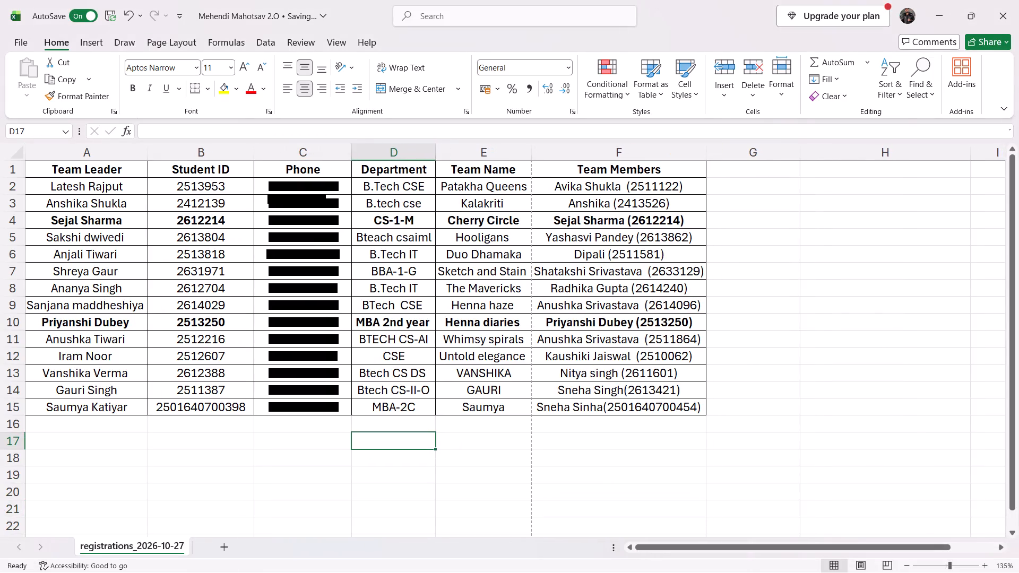
pyautogui.moveTo(256, 154); pyautogui.dragTo(249, 154)
pyautogui.moveTo(249, 154); pyautogui.dragTo(244, 154)
pyautogui.click(244, 154)
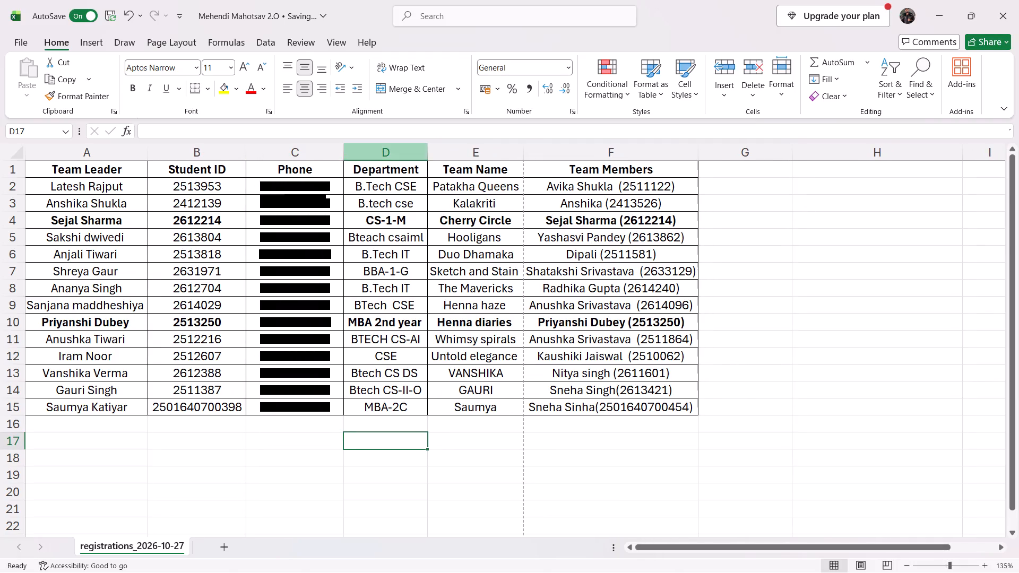
pyautogui.moveTo(341, 154); pyautogui.dragTo(324, 157)
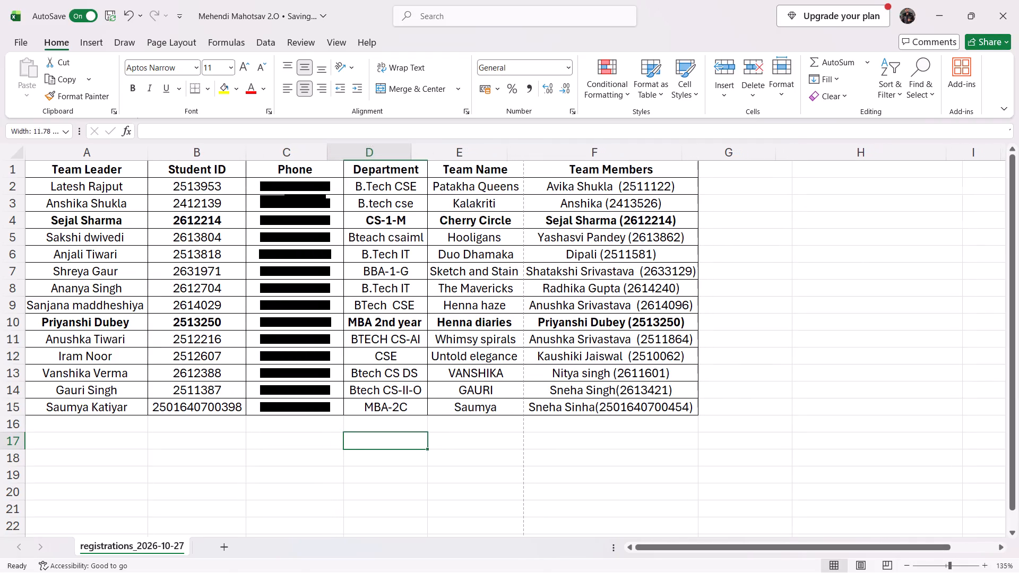
pyautogui.click(324, 157)
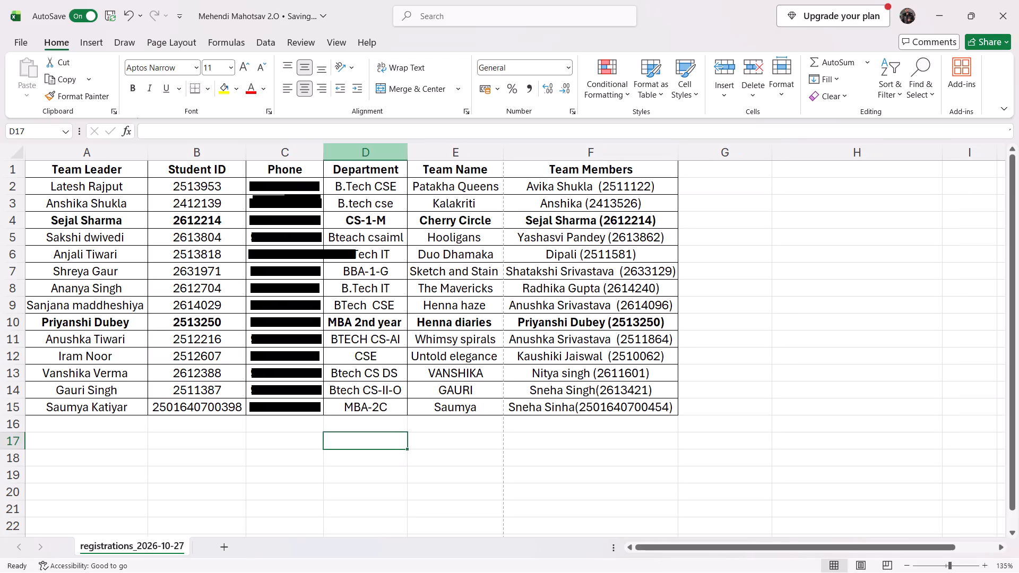
# Delete the whole Team Name column from the participant table.
pyautogui.click(464, 153)
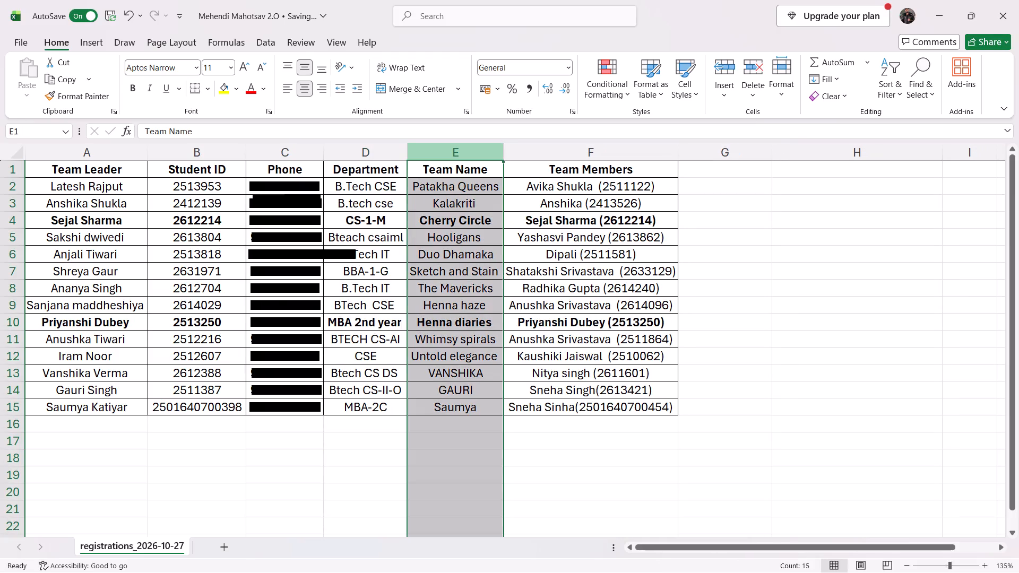
pyautogui.rightClick(464, 153)
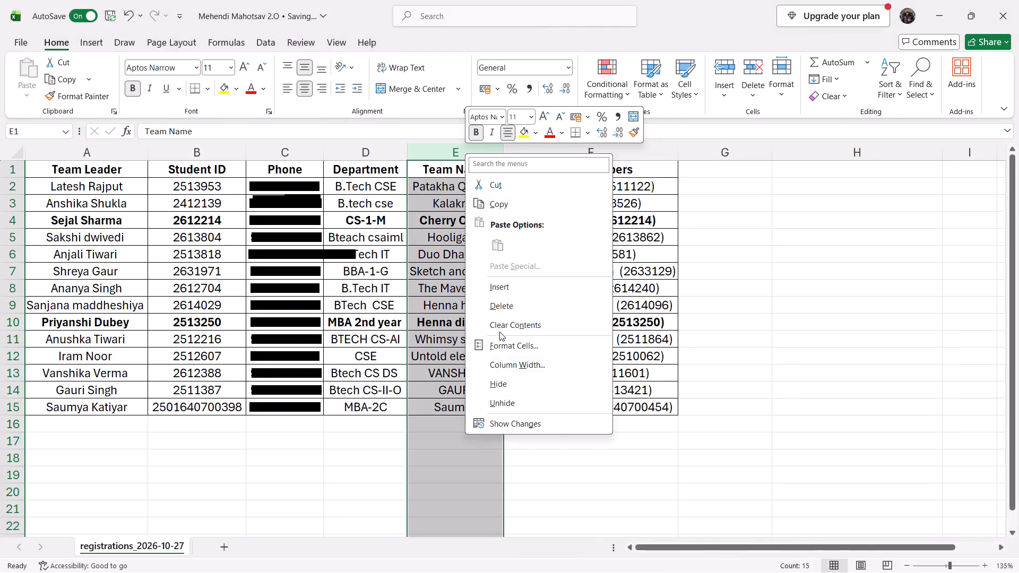
pyautogui.click(504, 309)
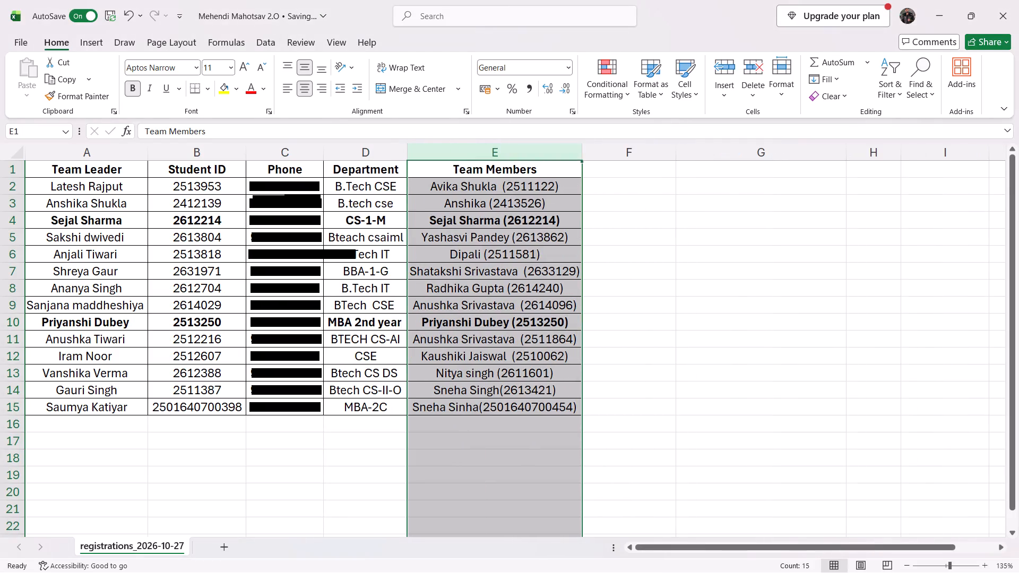
pyautogui.click(636, 224)
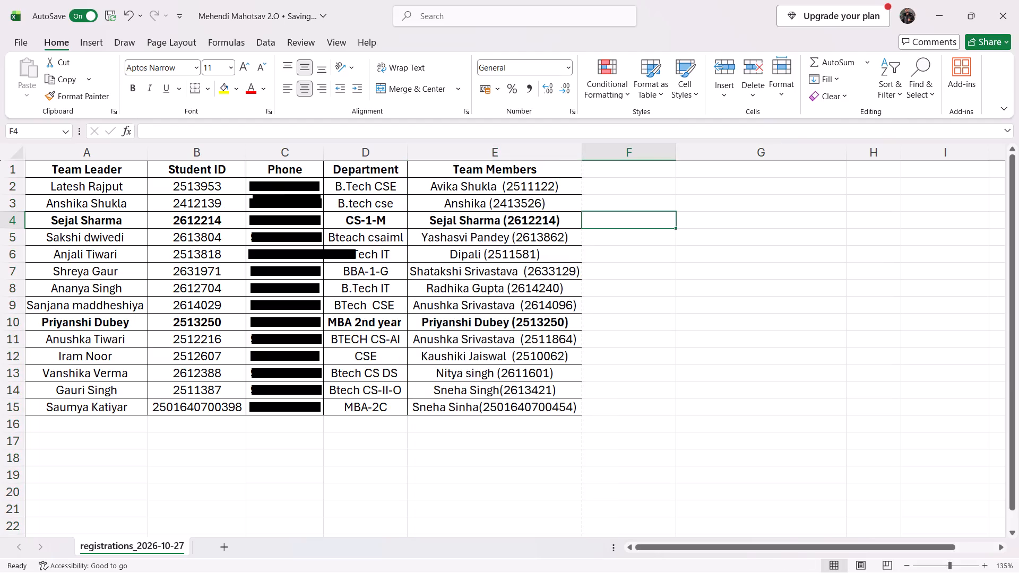
pyautogui.click(334, 470)
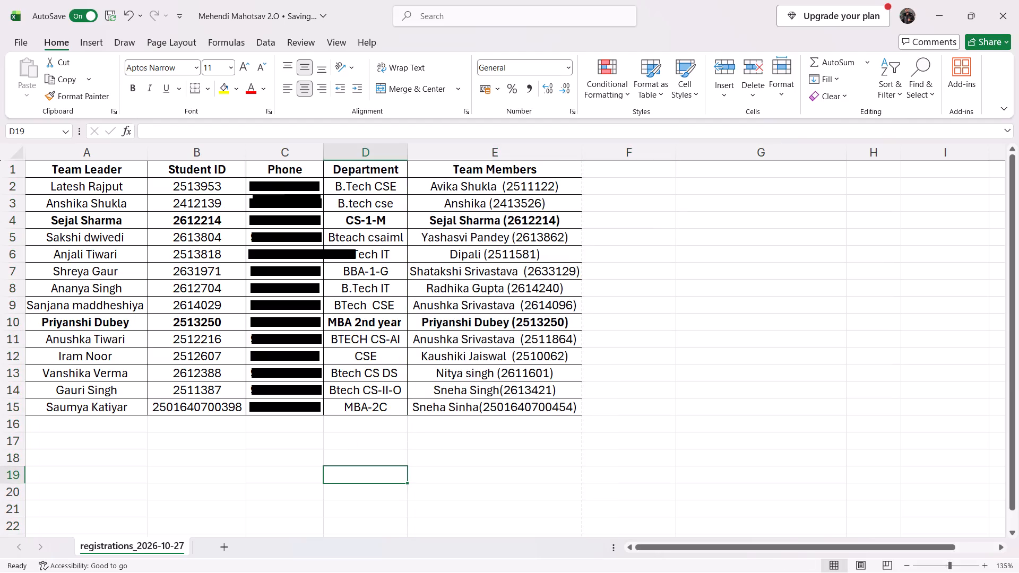
pyautogui.hotkey('ctrl', 'a')
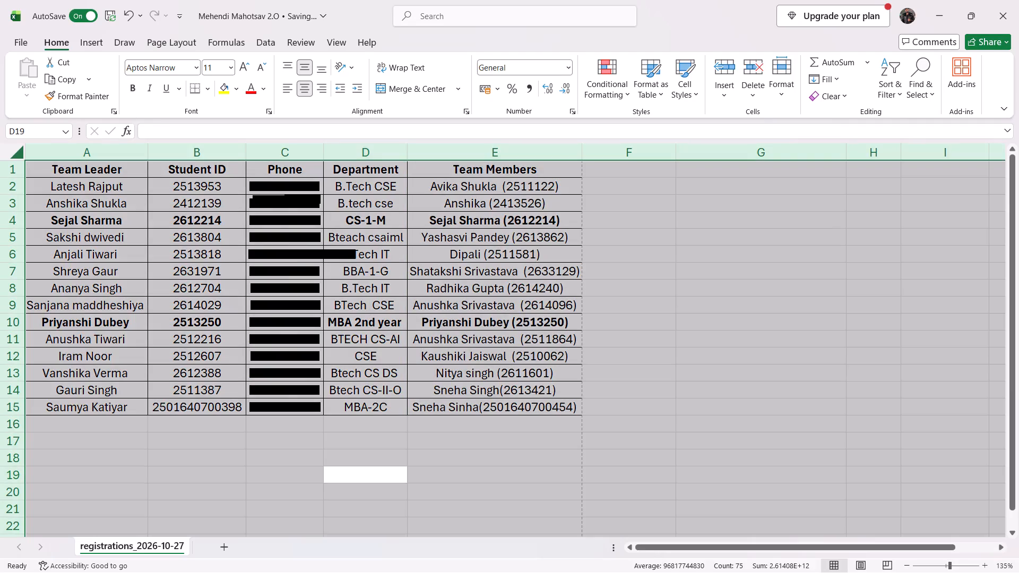
pyautogui.click(258, 470)
# Save a PDF copy of the list to the Desktop folder as Mehendi Mahotsav 2.O new, and close the PDF viewer window.
pyautogui.click(27, 45)
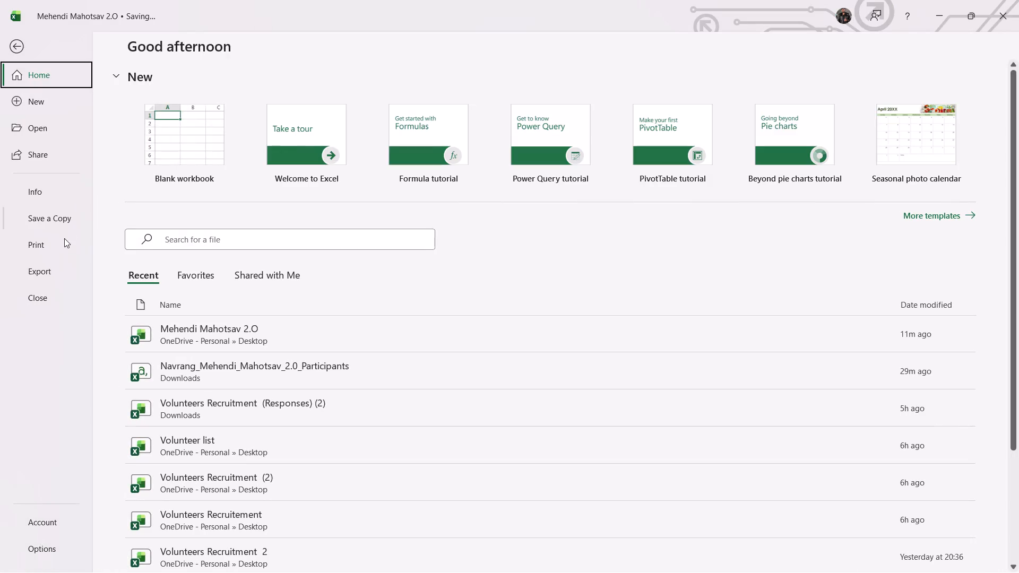
pyautogui.click(48, 213)
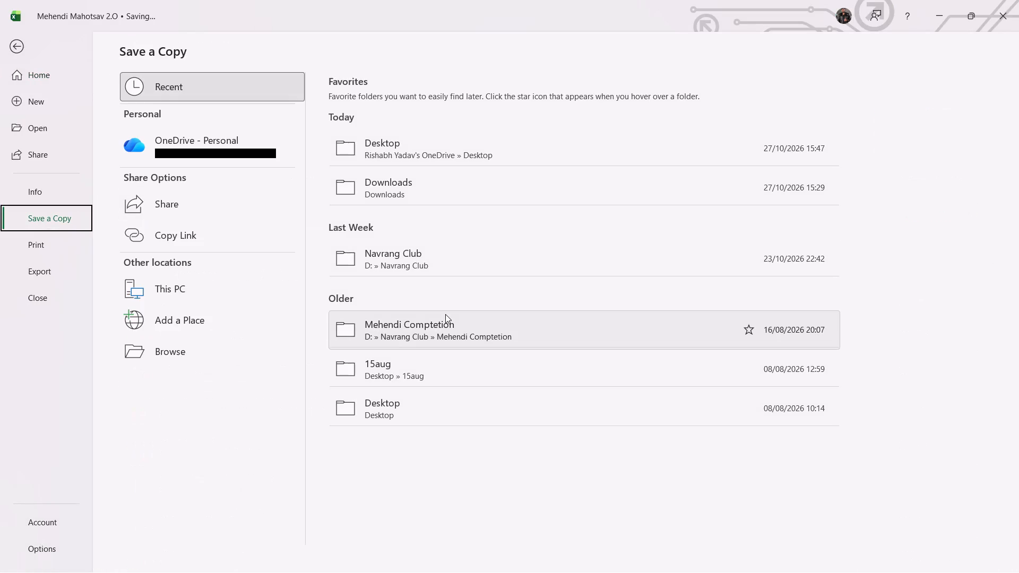
pyautogui.click(432, 405)
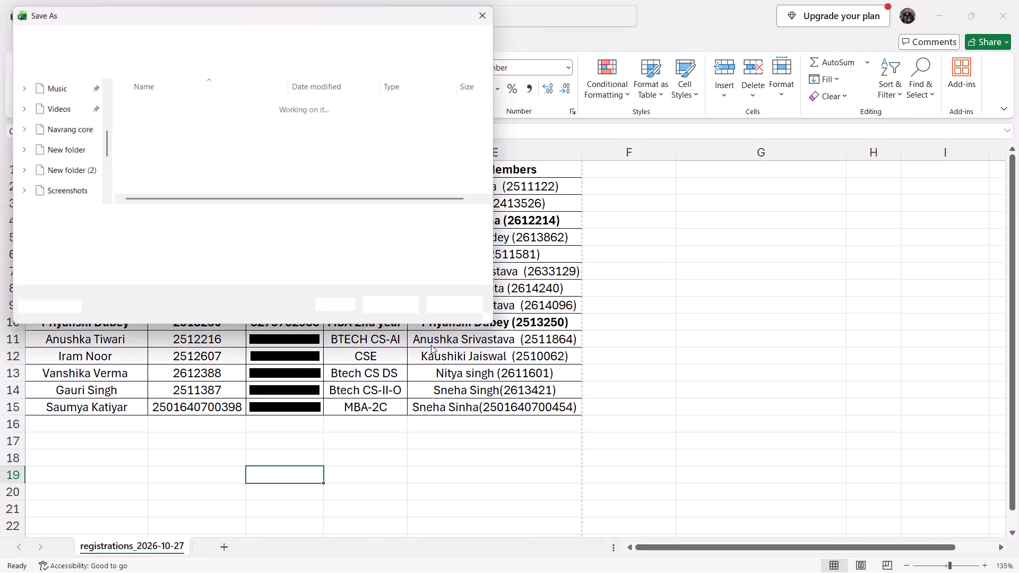
pyautogui.click(269, 237)
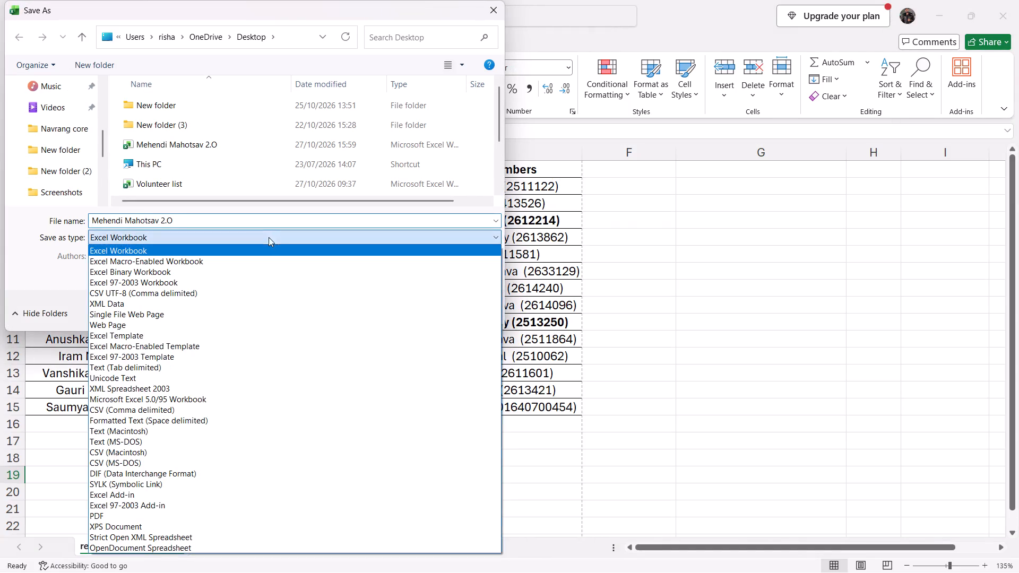
pyautogui.click(245, 221)
pyautogui.click(245, 221)
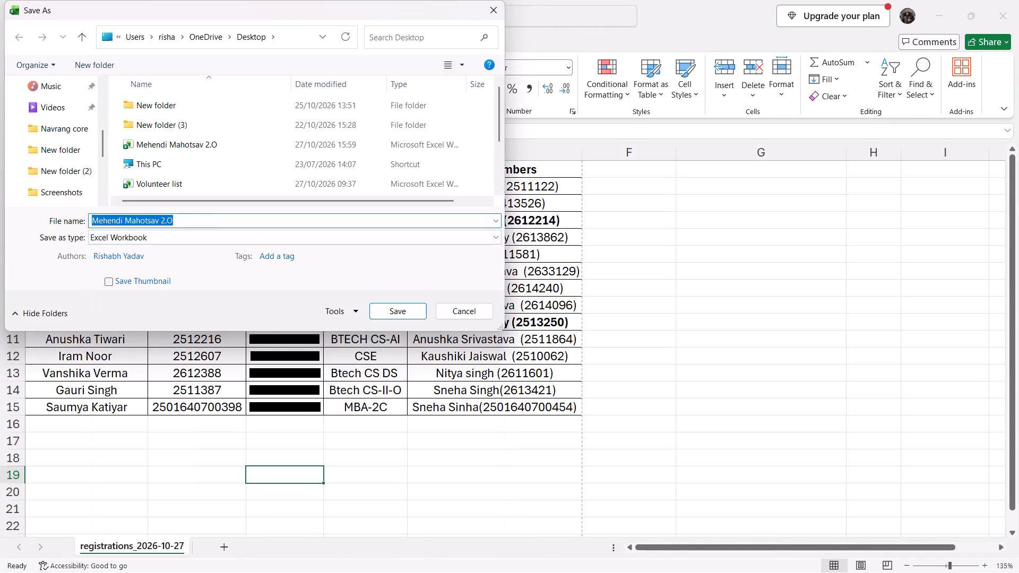
pyautogui.click(245, 221)
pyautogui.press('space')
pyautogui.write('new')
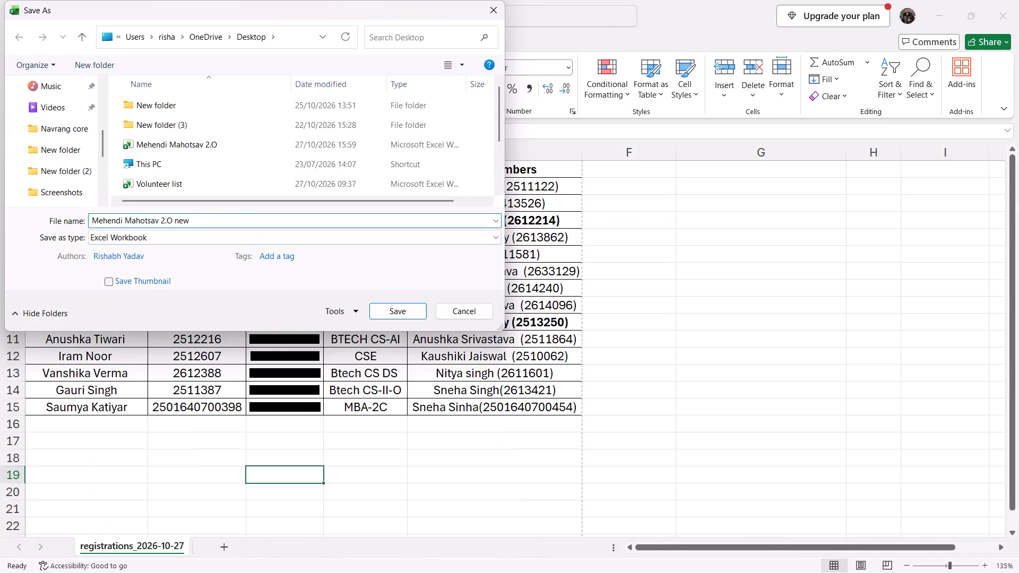
pyautogui.click(245, 239)
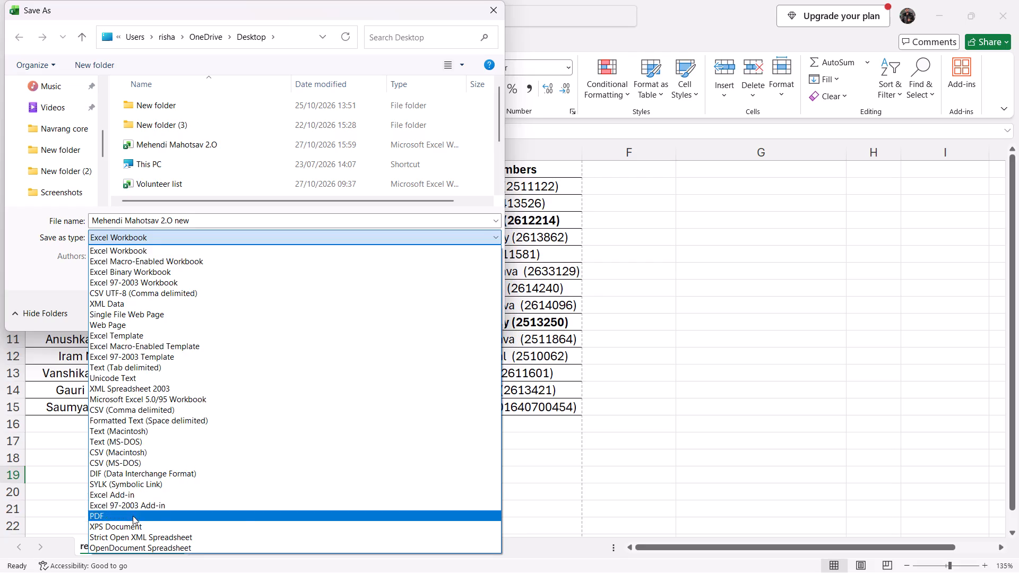
pyautogui.click(133, 516)
pyautogui.click(395, 366)
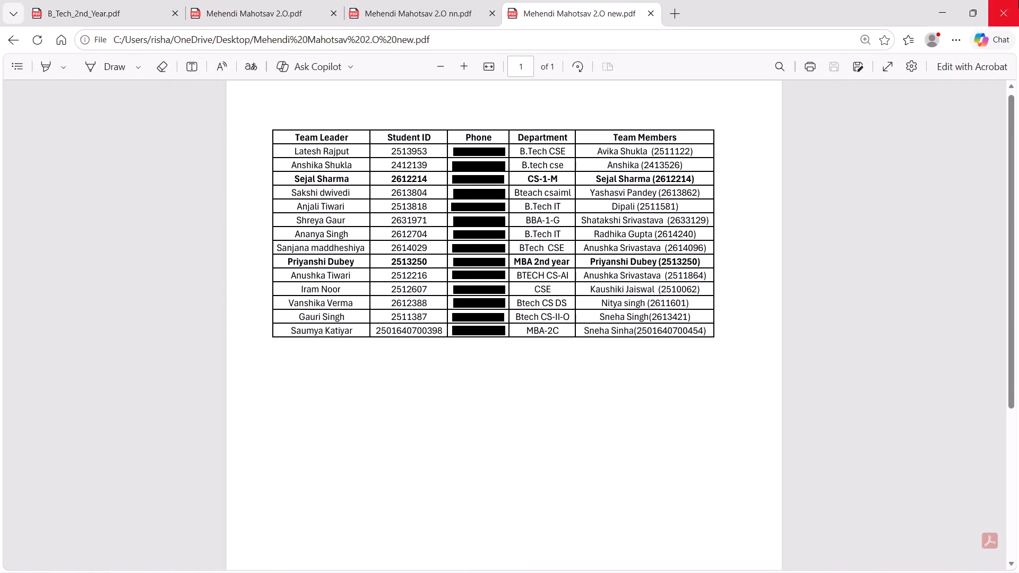
pyautogui.click(1018, 0)
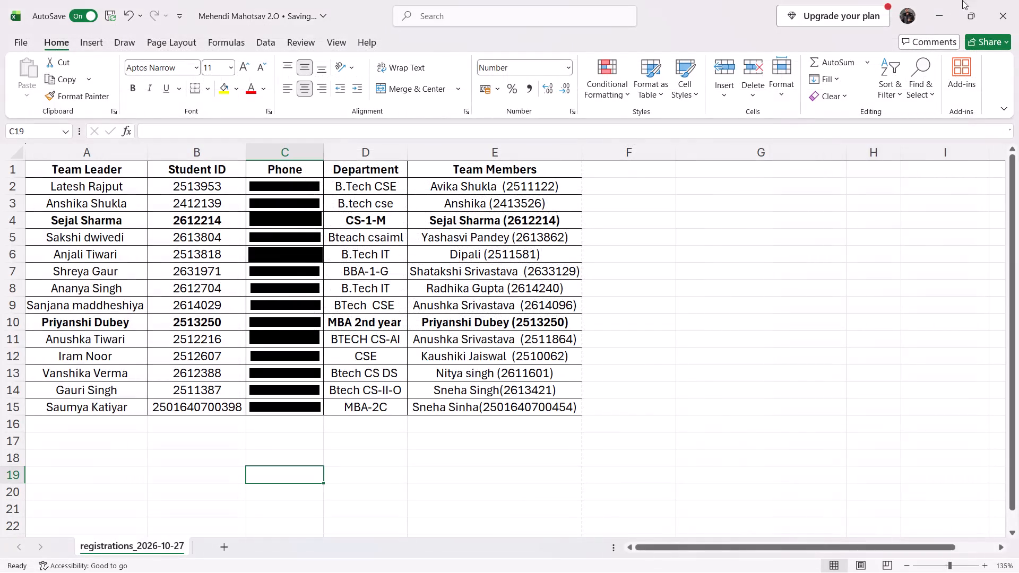
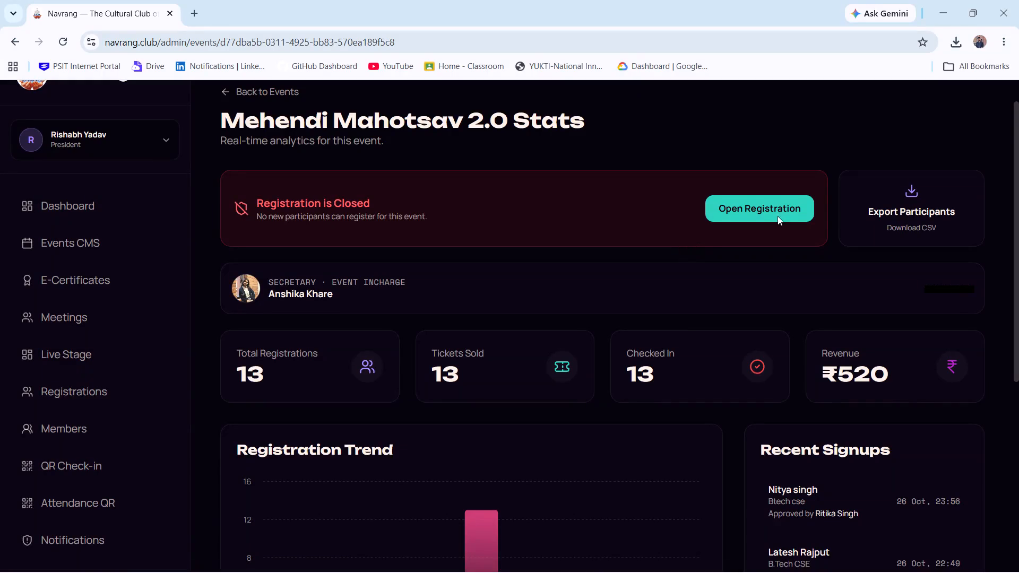
# Examine the Mehendi Mahotsav 2.0 stats page, checking the registration figures, registration trend and recent signups.
pyautogui.scroll(-6, 816, 292)
pyautogui.scroll(3, 816, 292)
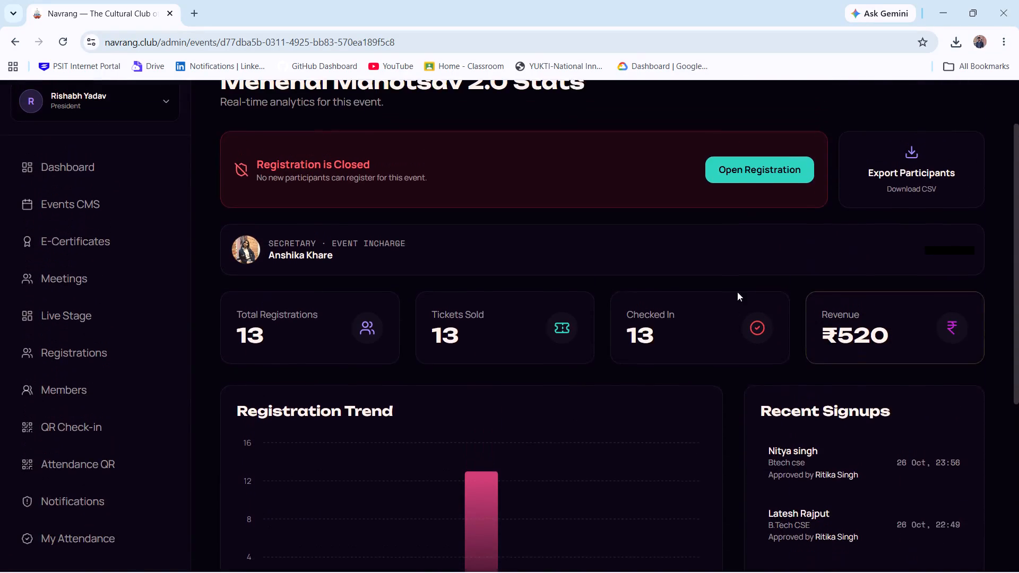
pyautogui.click(303, 321)
pyautogui.click(367, 343)
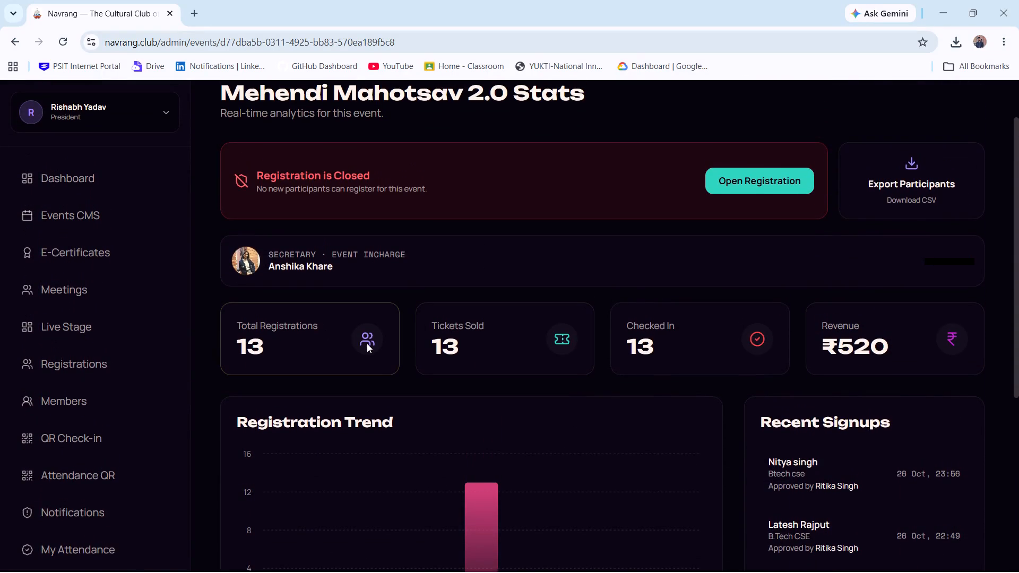
pyautogui.scroll(-6, 367, 343)
pyautogui.scroll(5, 367, 343)
pyautogui.hscroll(1, 367, 343)
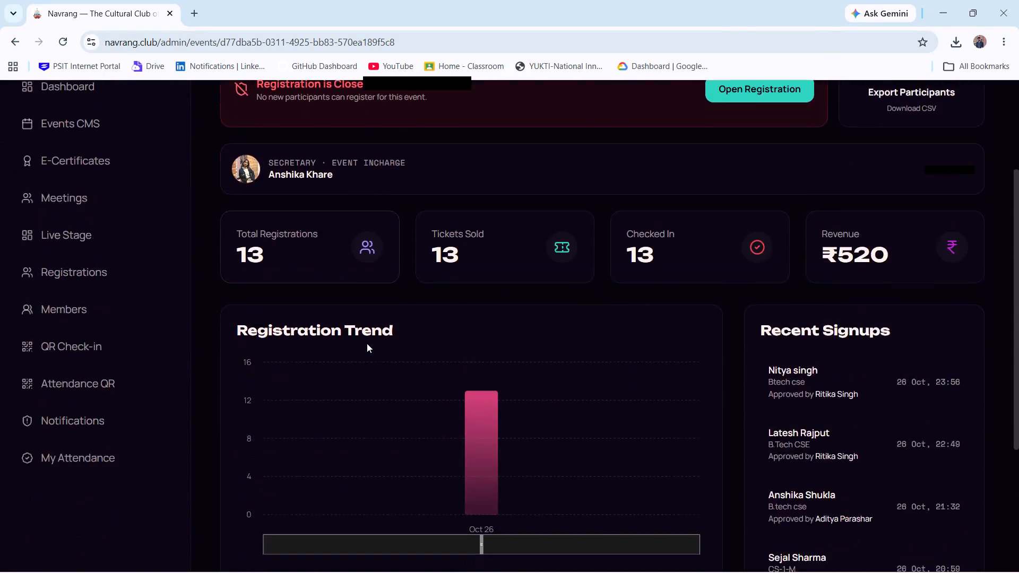
pyautogui.hscroll(1, 367, 343)
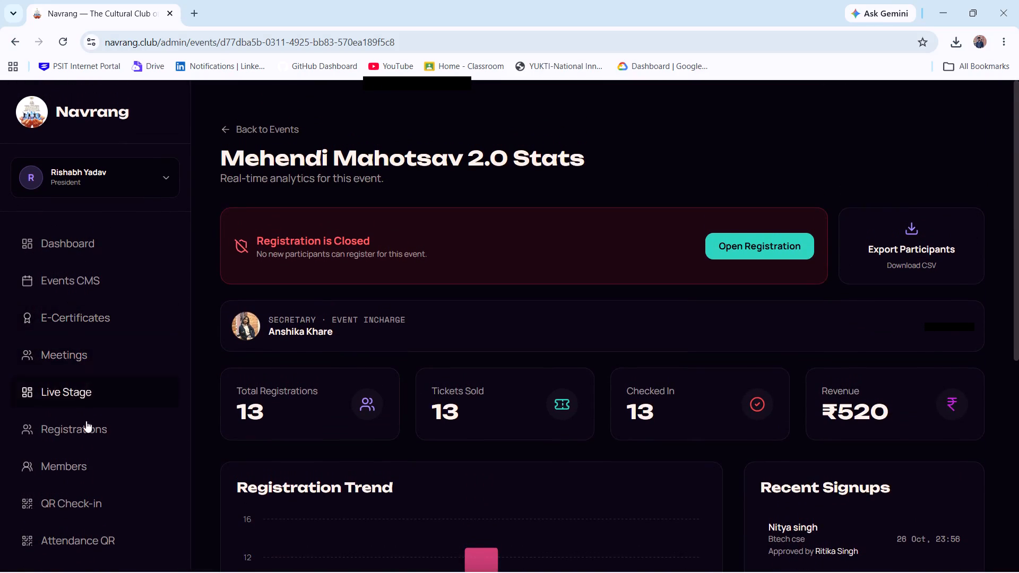
# Open the site's registrations list, filter it to Mehendi Mahotsav 2.0 with all statuses, and review the participant entries and payment proofs.
pyautogui.click(85, 430)
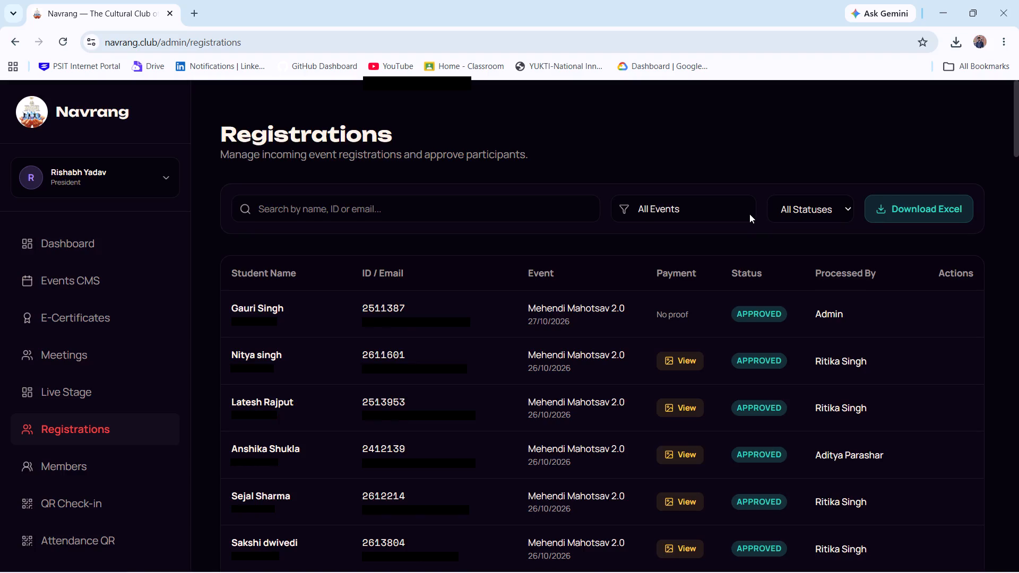
pyautogui.click(741, 205)
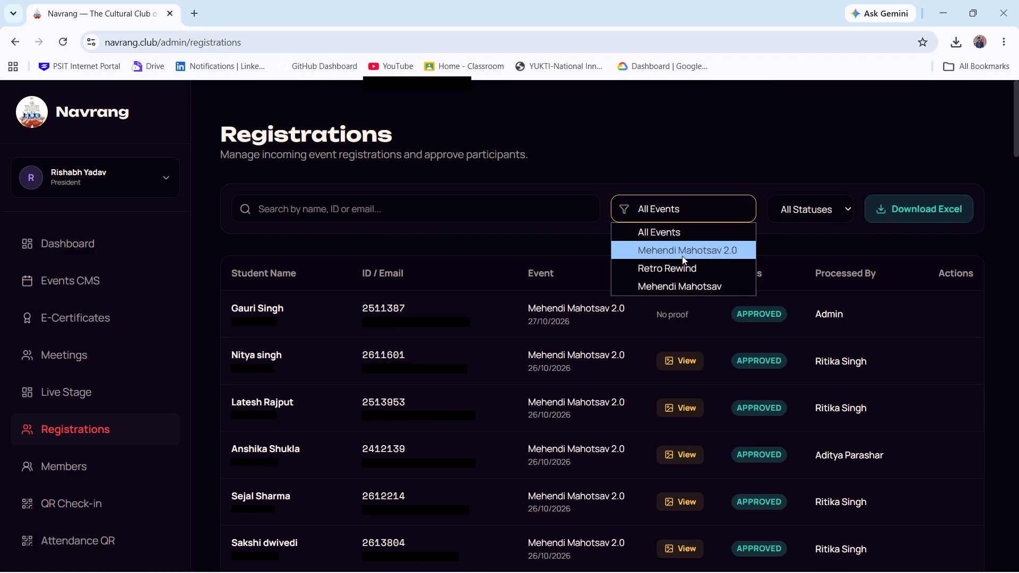
pyautogui.click(676, 252)
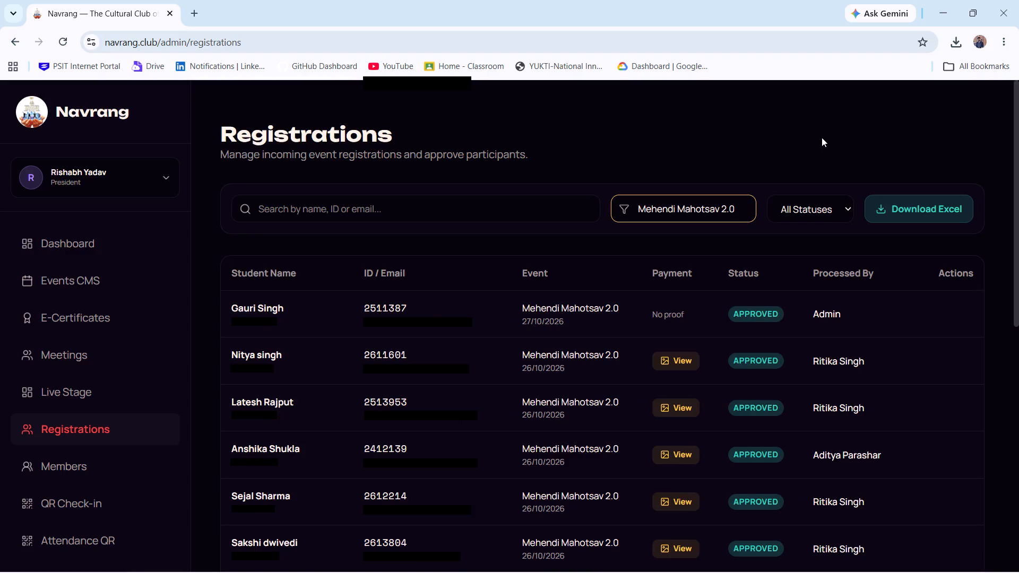
pyautogui.click(823, 214)
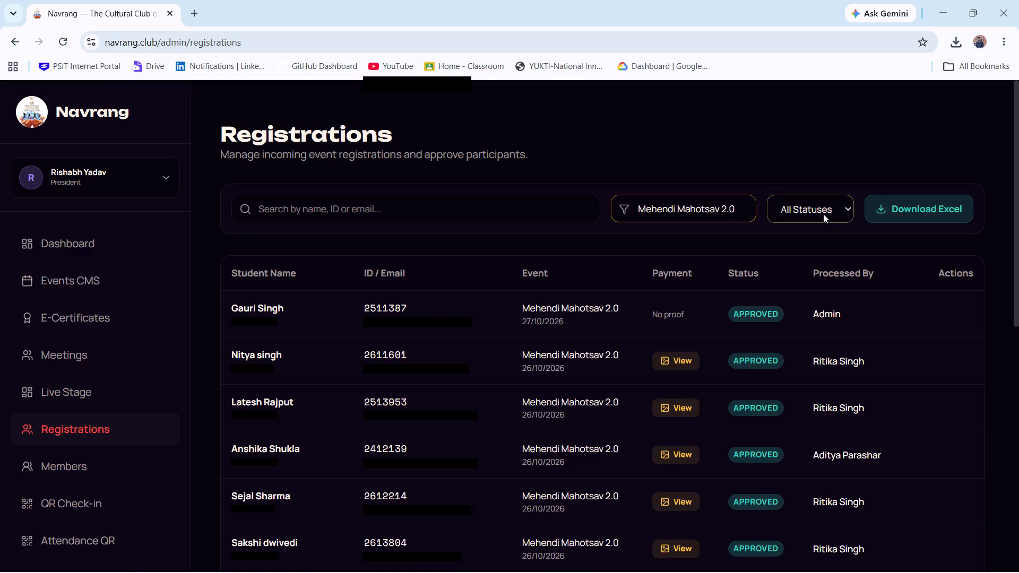
pyautogui.click(798, 239)
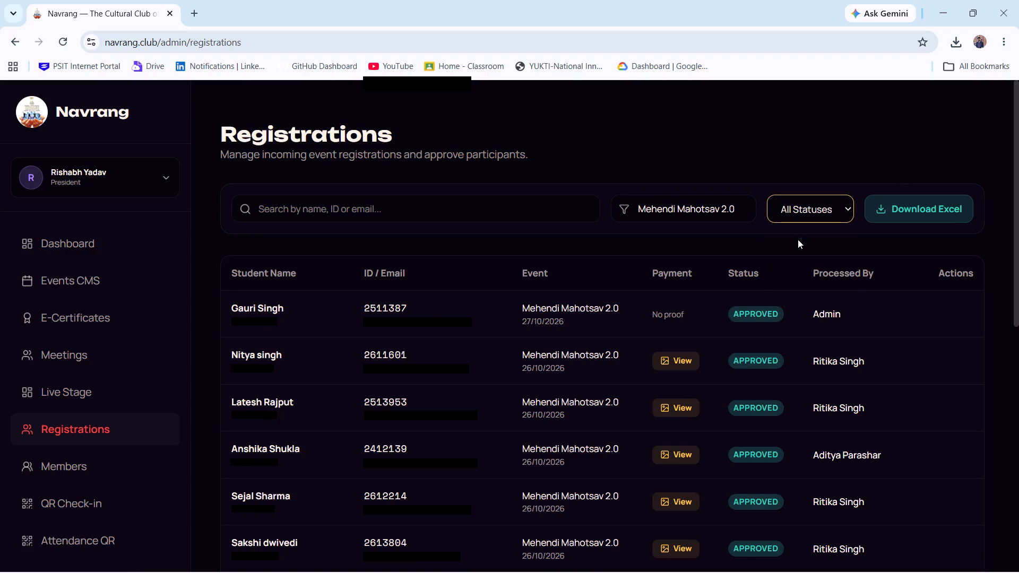
pyautogui.hscroll(1, 623, 353)
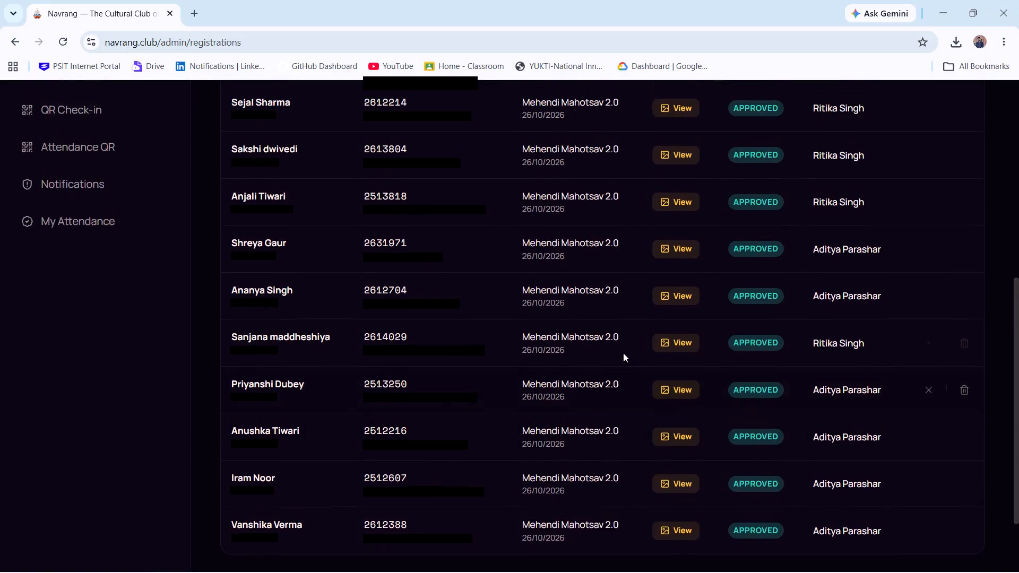
pyautogui.hscroll(1, 623, 353)
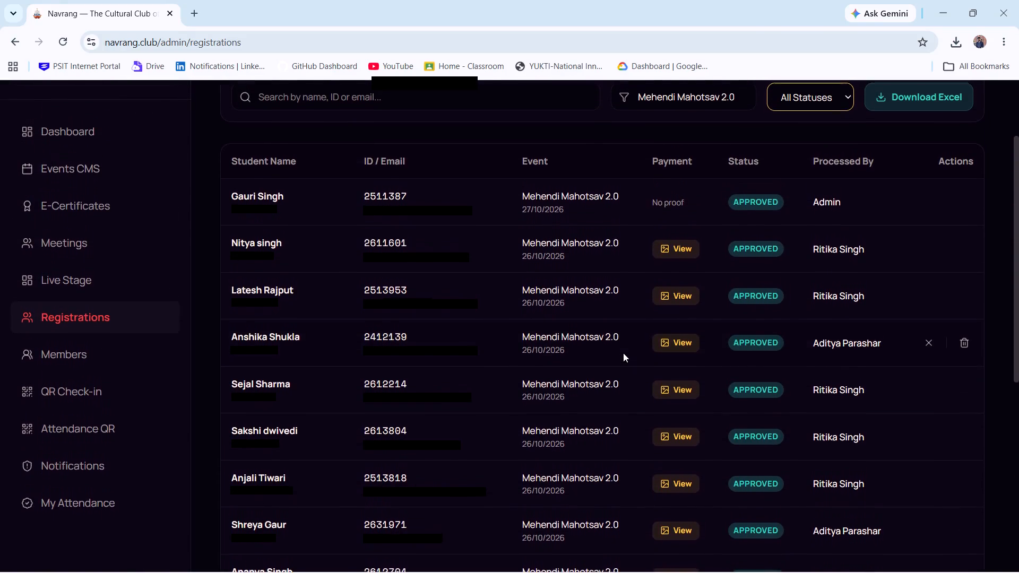
pyautogui.click(650, 204)
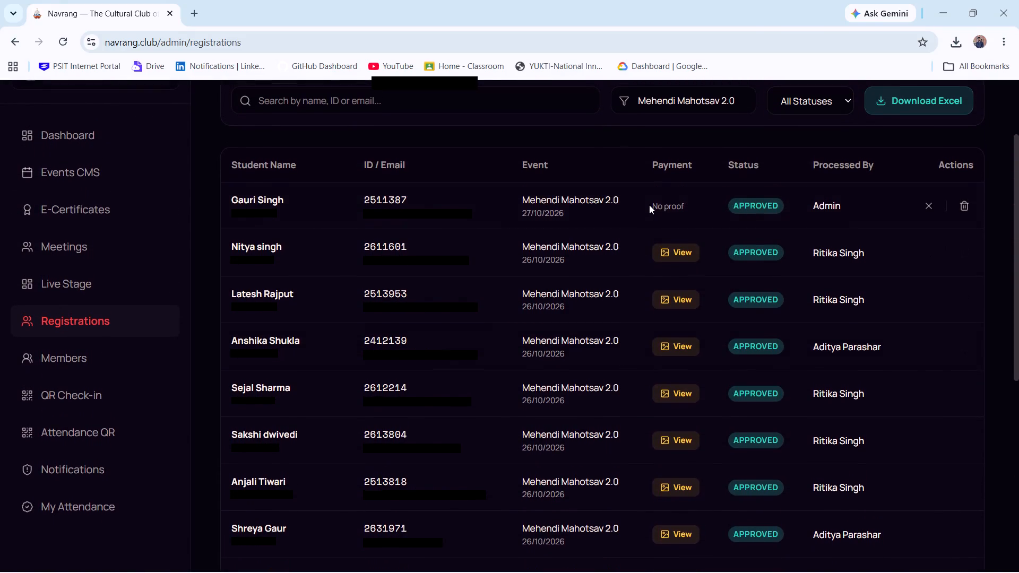
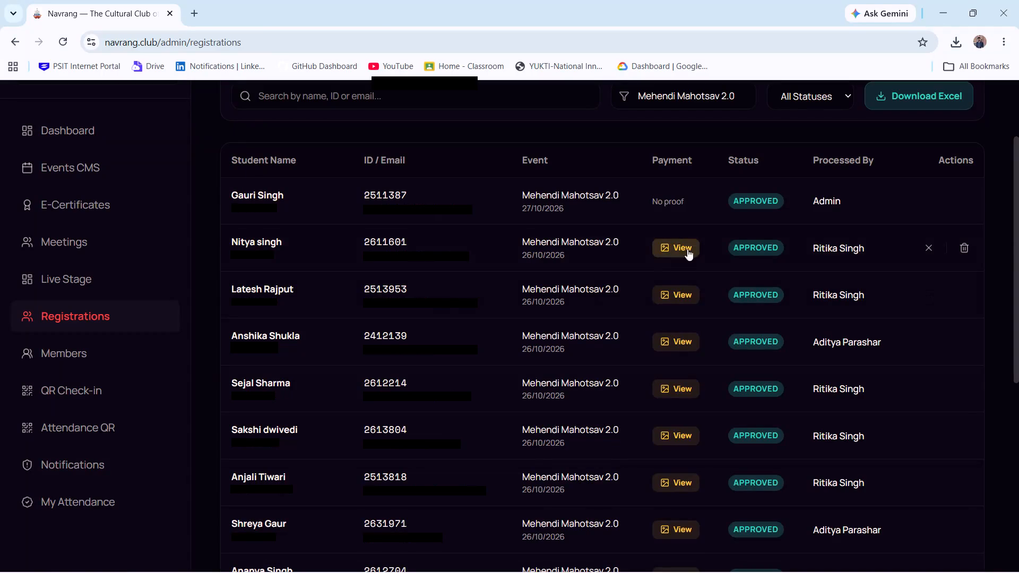
# Examine the payment proofs of the second to sixth participants in the Mehendi Mahotsav 2.0 registrations list, one after another.
pyautogui.click(676, 243)
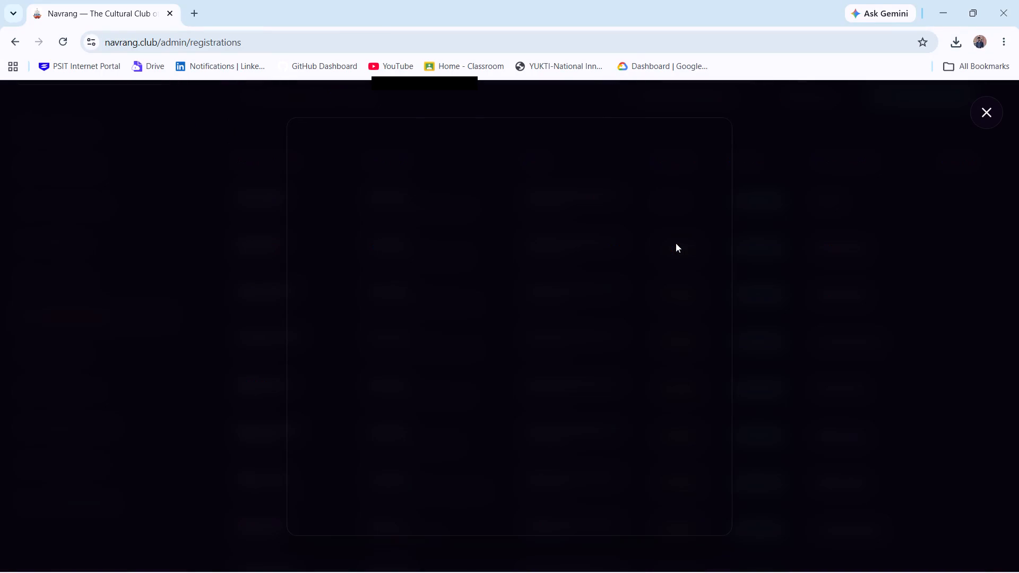
pyautogui.click(992, 231)
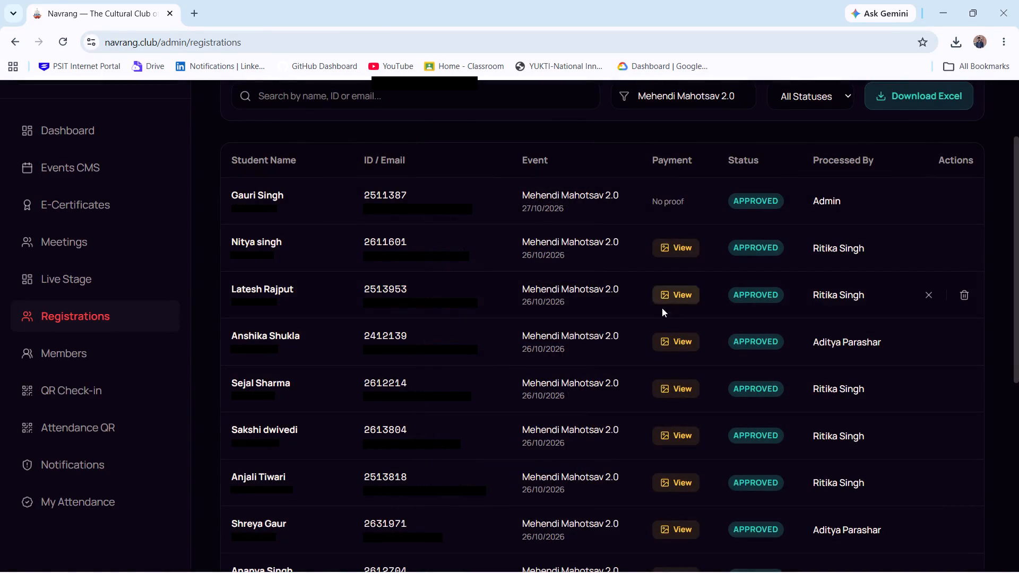
pyautogui.click(669, 297)
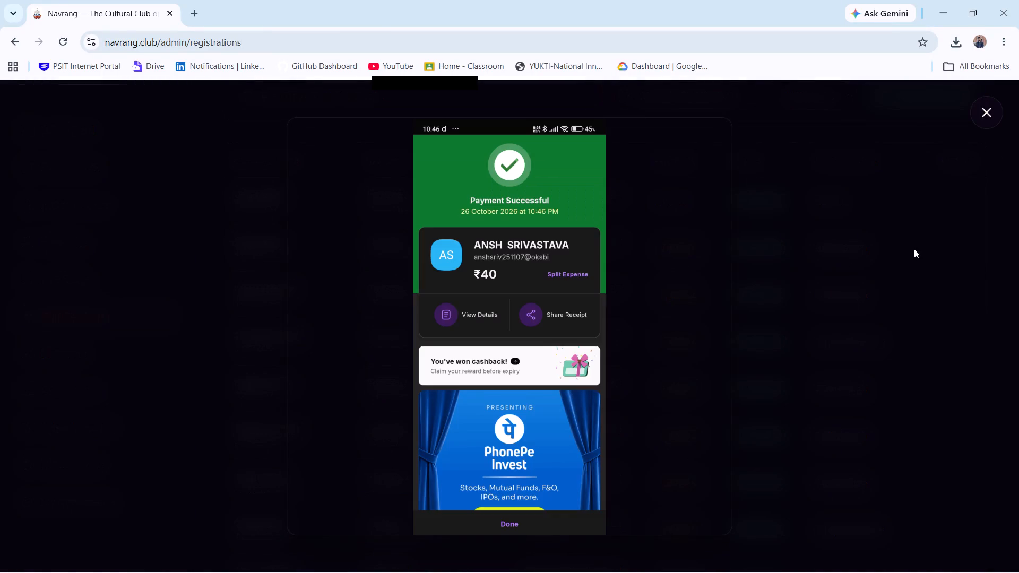
pyautogui.click(914, 249)
pyautogui.click(670, 340)
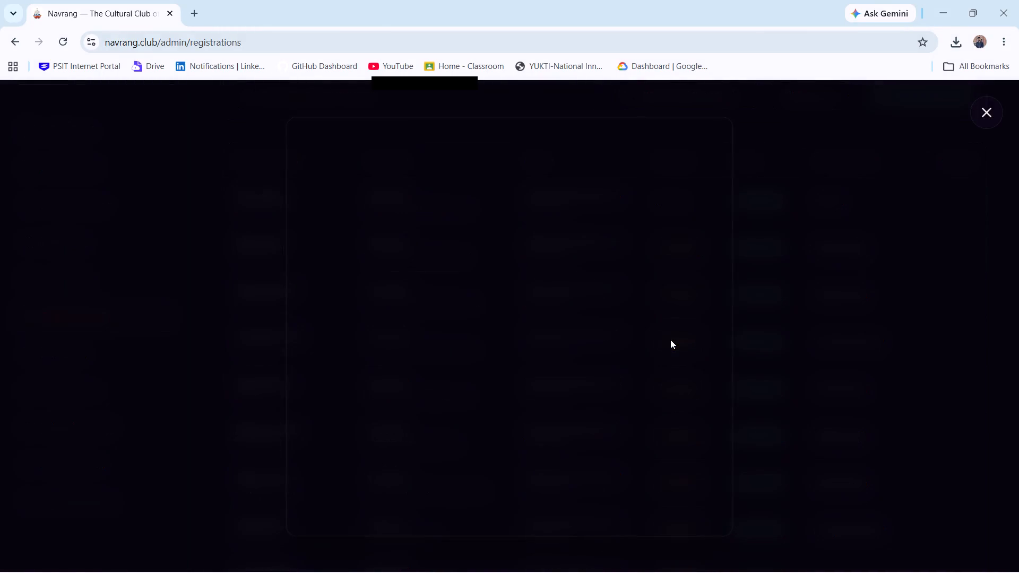
pyautogui.click(828, 271)
pyautogui.scroll(-1, 747, 297)
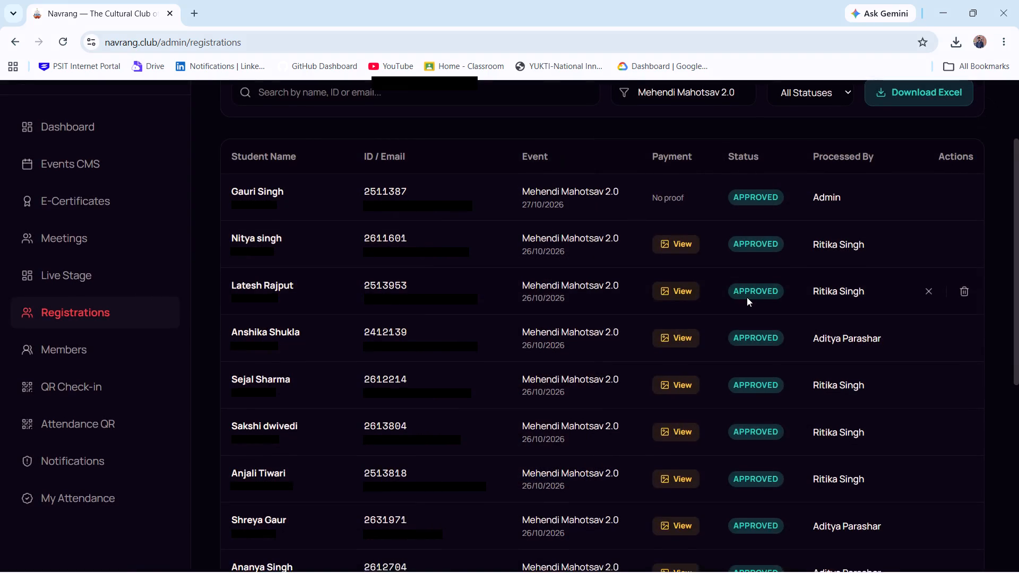
pyautogui.scroll(-1, 747, 297)
pyautogui.click(673, 298)
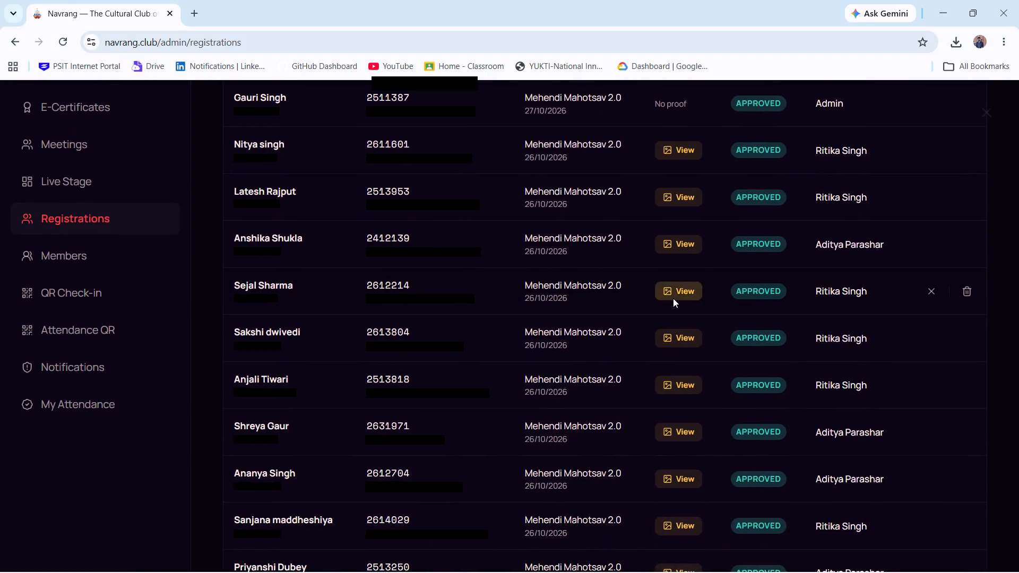
pyautogui.click(838, 271)
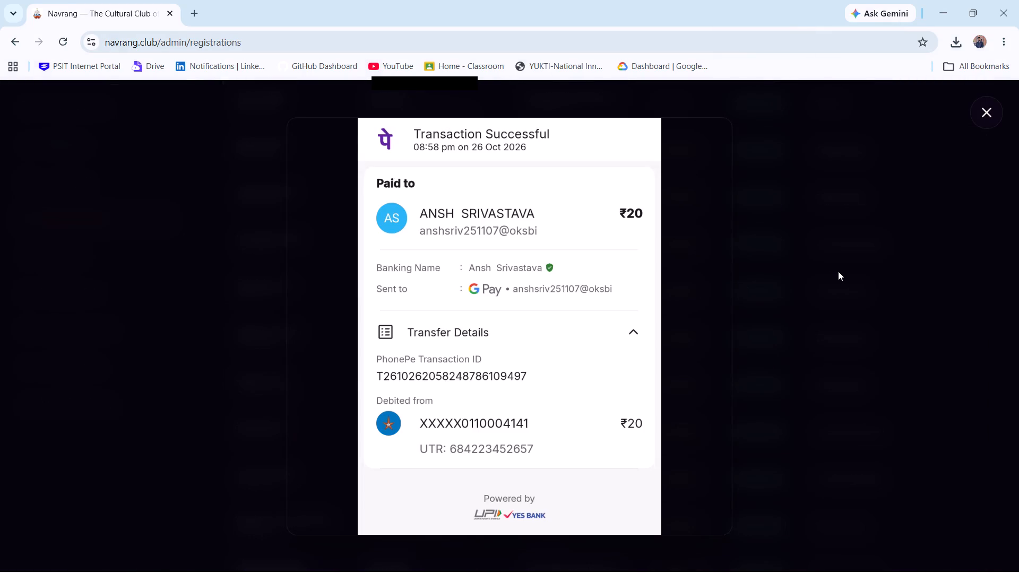
pyautogui.click(667, 335)
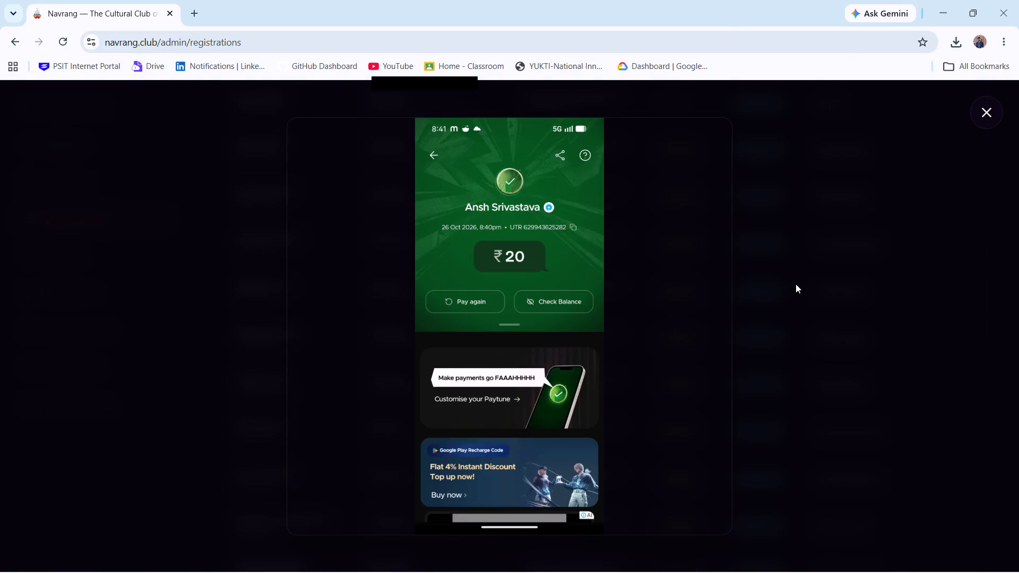
pyautogui.click(796, 284)
# Examine the payment proofs of the sixth participant and the eighth to eleventh participants in the list.
pyautogui.scroll(-2, 796, 284)
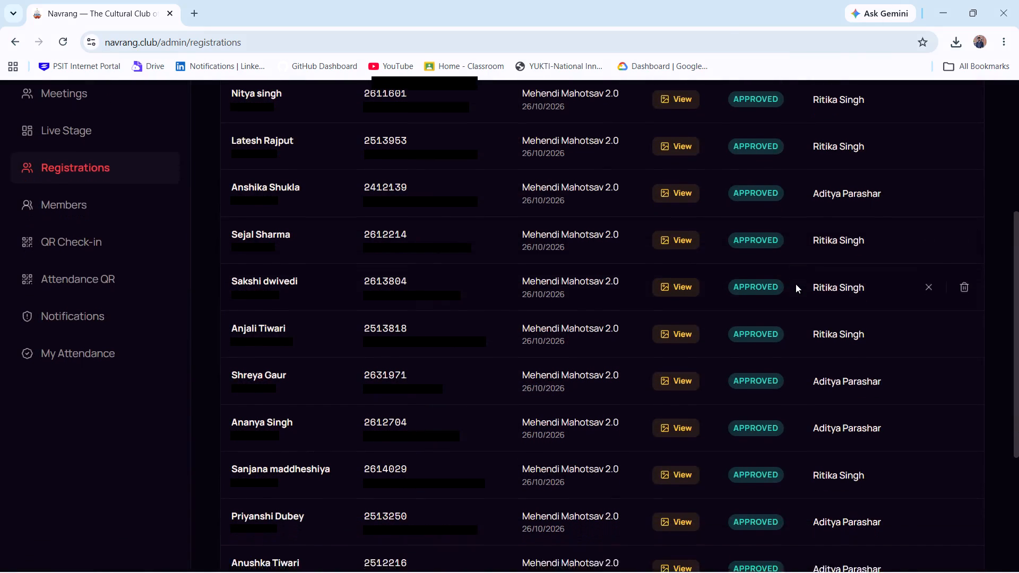
pyautogui.scroll(-3, 796, 284)
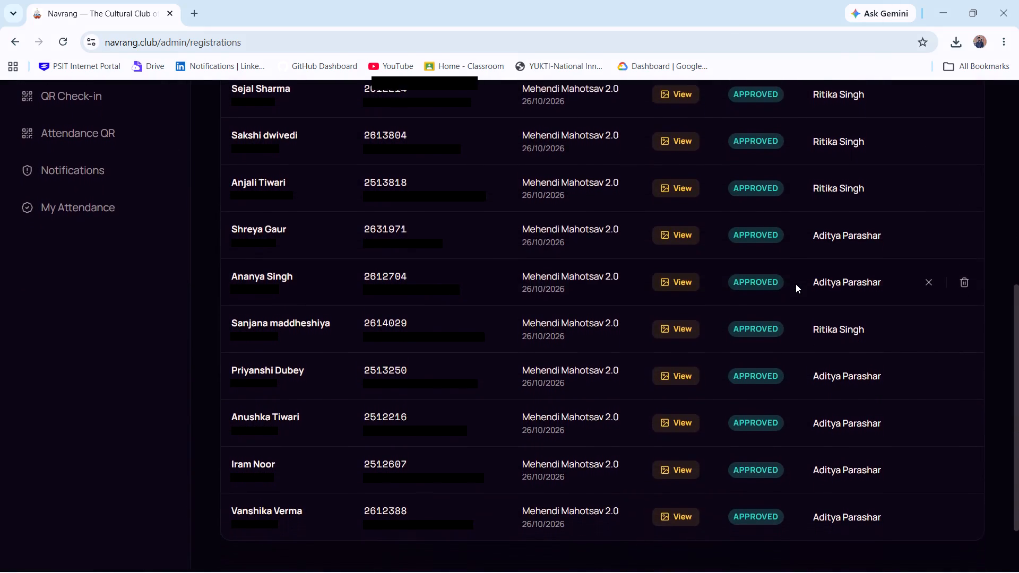
pyautogui.scroll(-1, 796, 284)
pyautogui.click(679, 102)
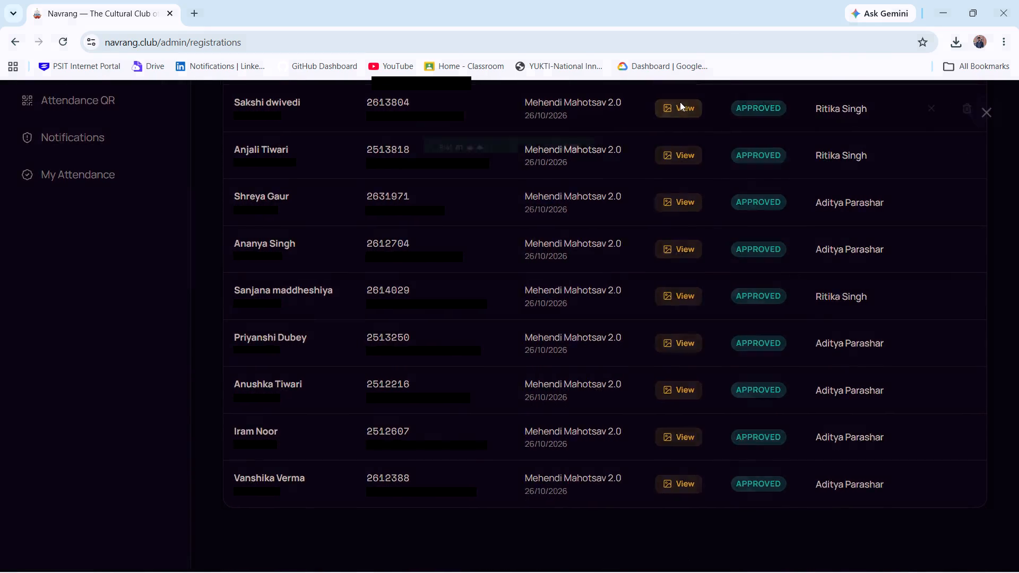
pyautogui.click(831, 241)
pyautogui.click(680, 205)
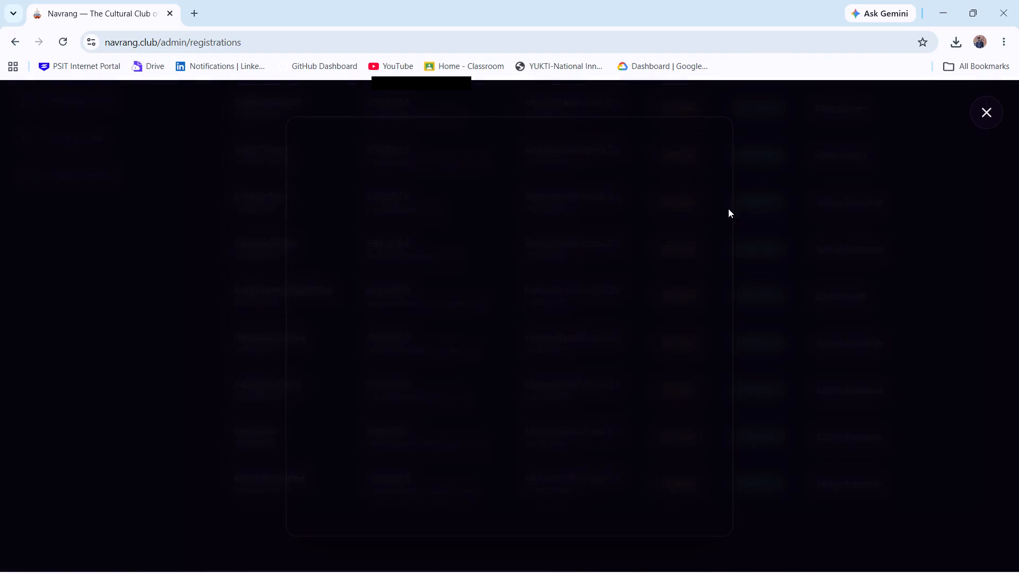
pyautogui.click(833, 231)
pyautogui.click(683, 249)
pyautogui.click(825, 263)
pyautogui.click(683, 291)
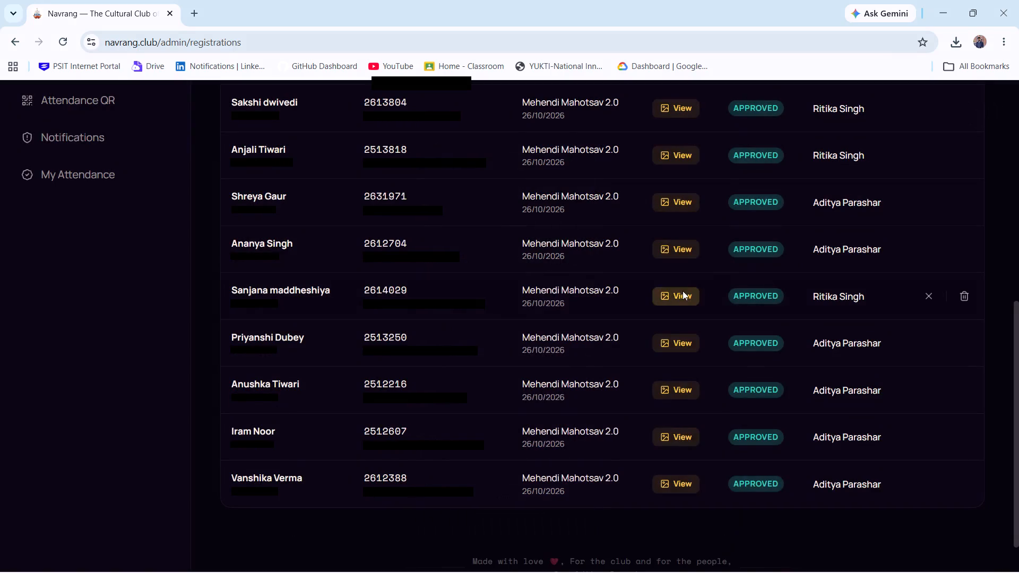
pyautogui.click(867, 277)
pyautogui.click(679, 346)
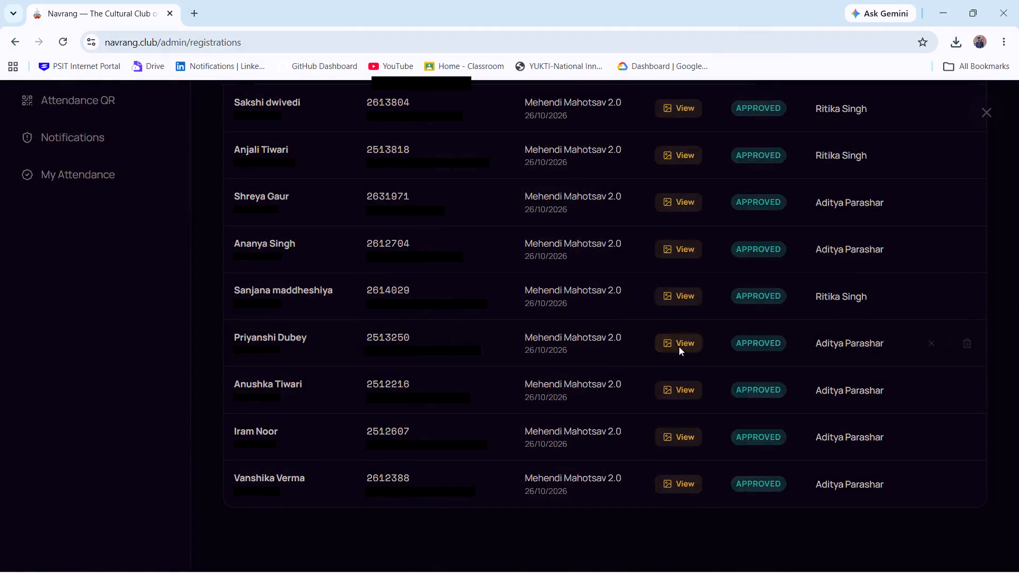
pyautogui.click(874, 294)
# Examine the payment proofs of the last four participants in the registrations list, closing each one after viewing.
pyautogui.scroll(-1, 874, 294)
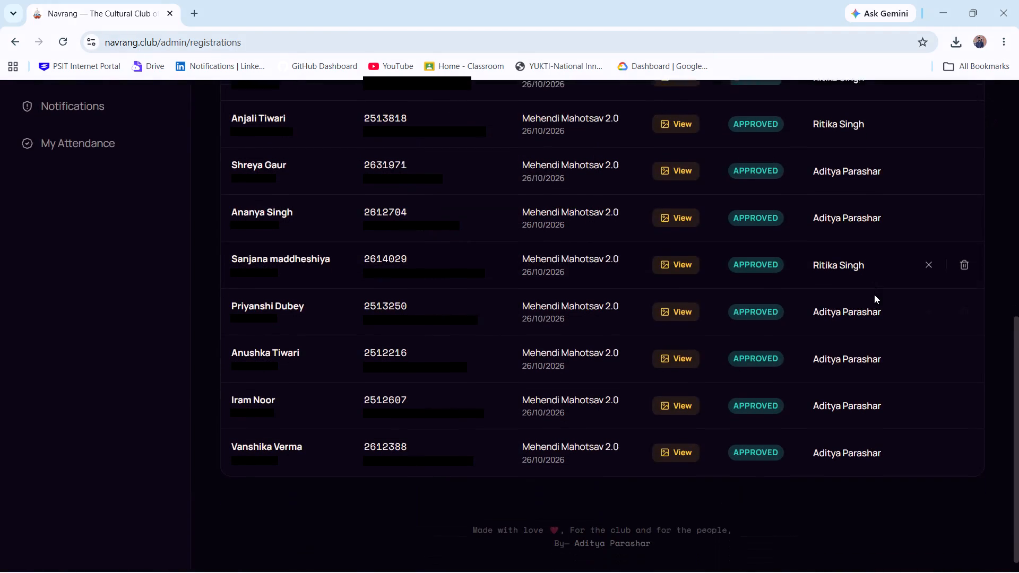
pyautogui.scroll(-1, 874, 294)
pyautogui.click(680, 297)
pyautogui.click(861, 271)
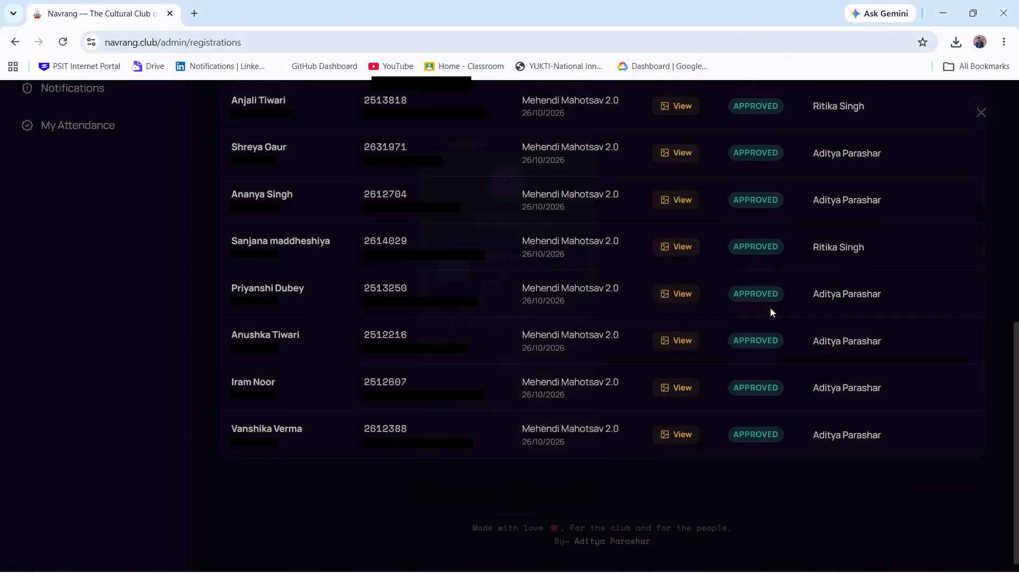
pyautogui.click(681, 343)
pyautogui.click(875, 299)
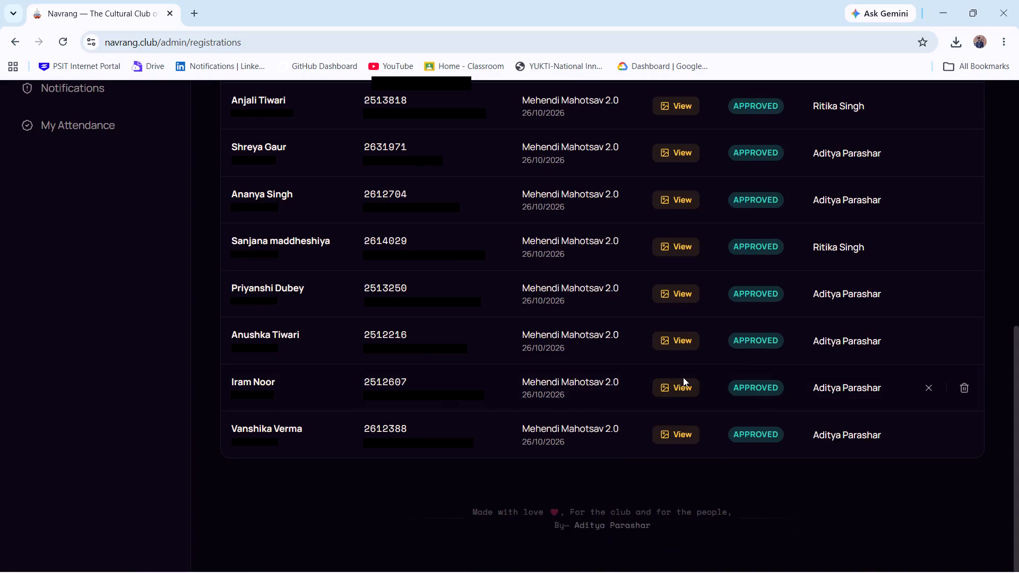
pyautogui.click(683, 377)
pyautogui.click(667, 386)
pyautogui.click(904, 291)
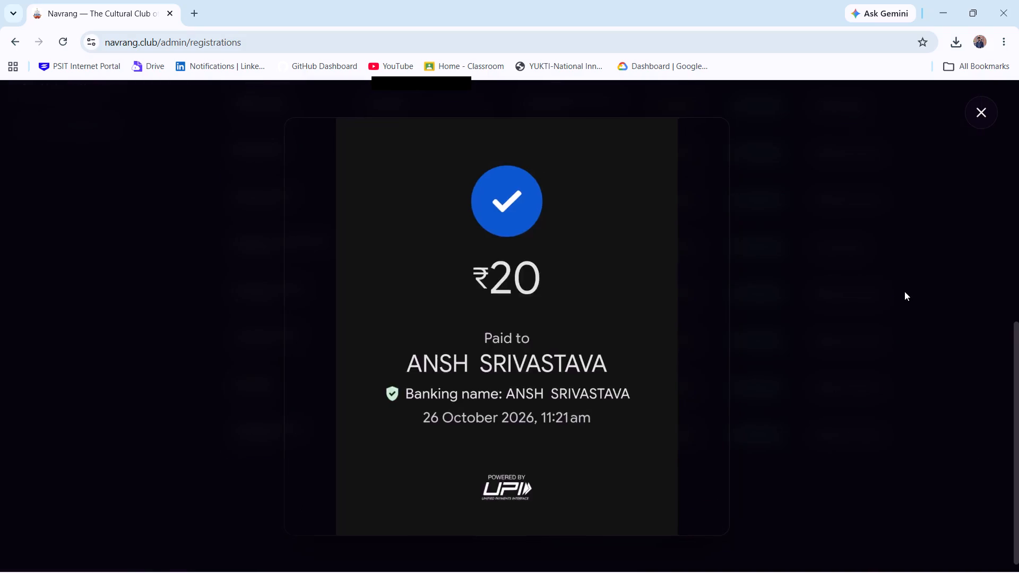
pyautogui.click(678, 431)
pyautogui.click(906, 307)
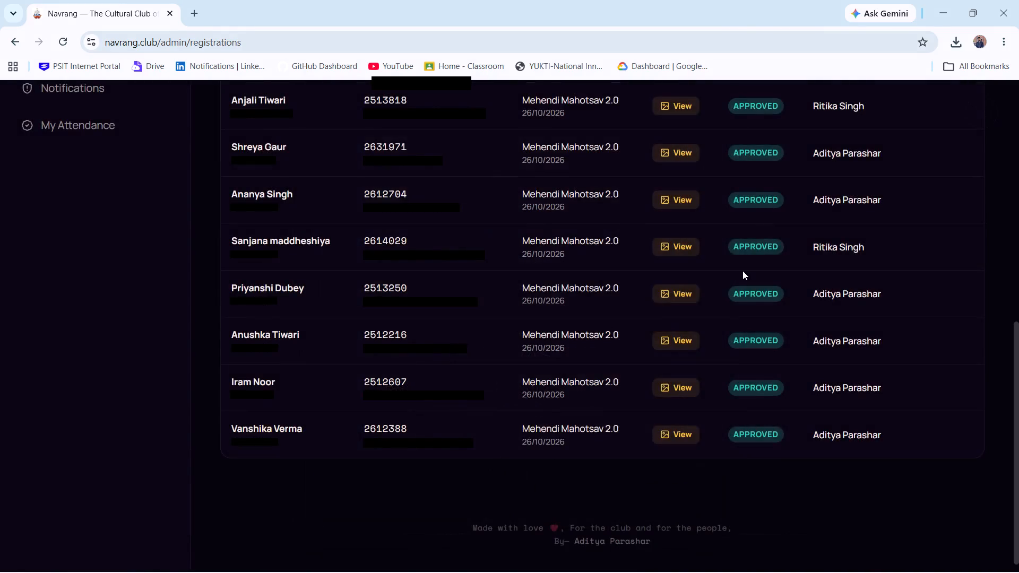
# Review the whole Mehendi Mahotsav 2.0 registrations list again from the first entry to the last, checking participants, payment and status.
pyautogui.scroll(4, 742, 271)
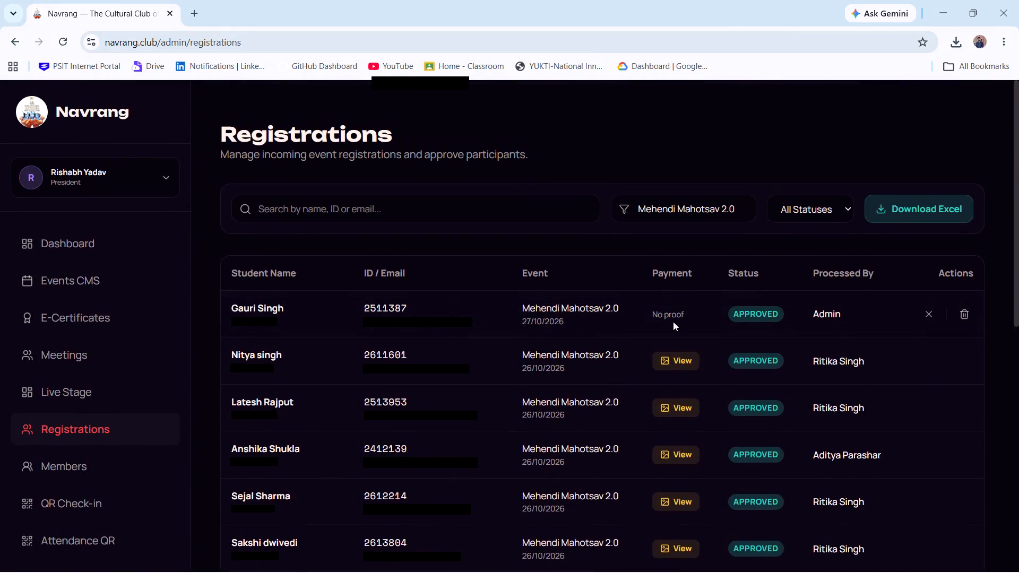
pyautogui.scroll(-1, 679, 358)
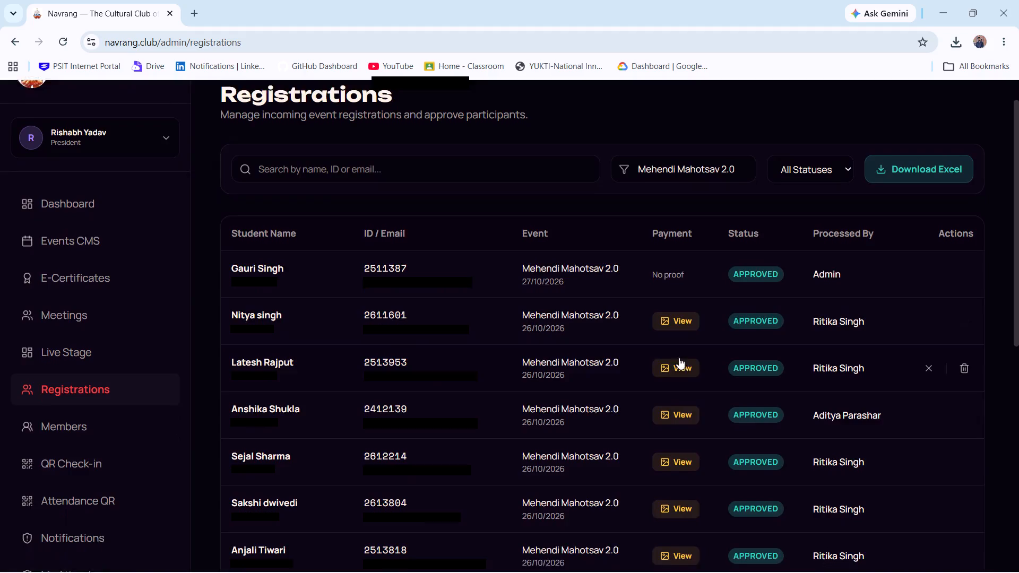
pyautogui.scroll(-1, 679, 358)
pyautogui.scroll(-1, 366, 293)
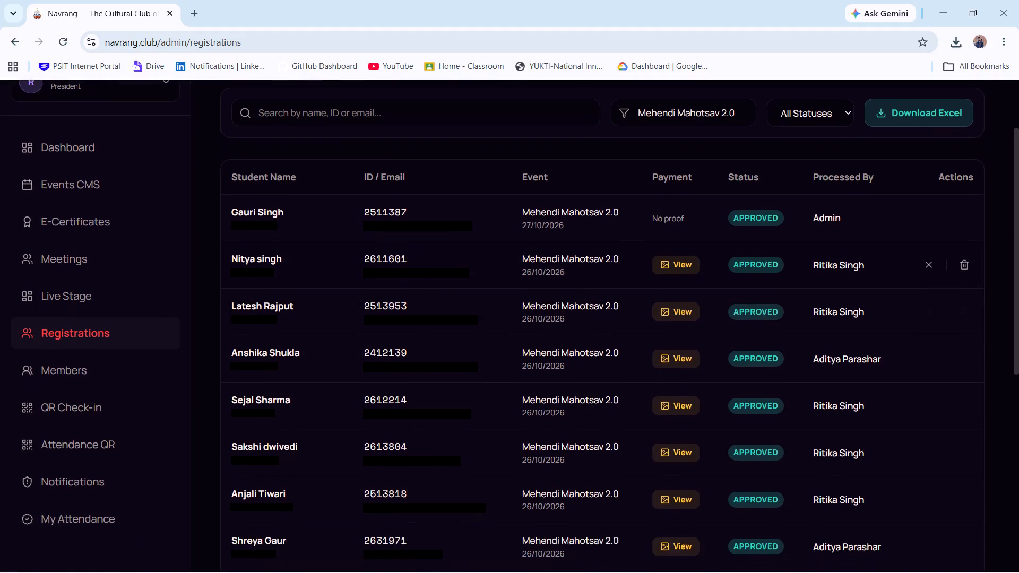
pyautogui.scroll(-2, 366, 293)
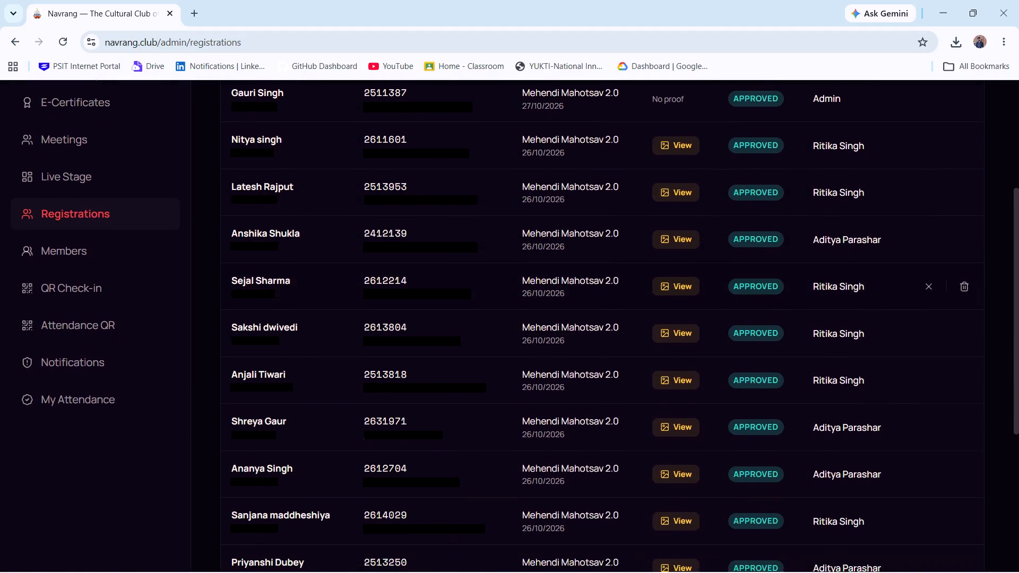
pyautogui.scroll(-2, 366, 293)
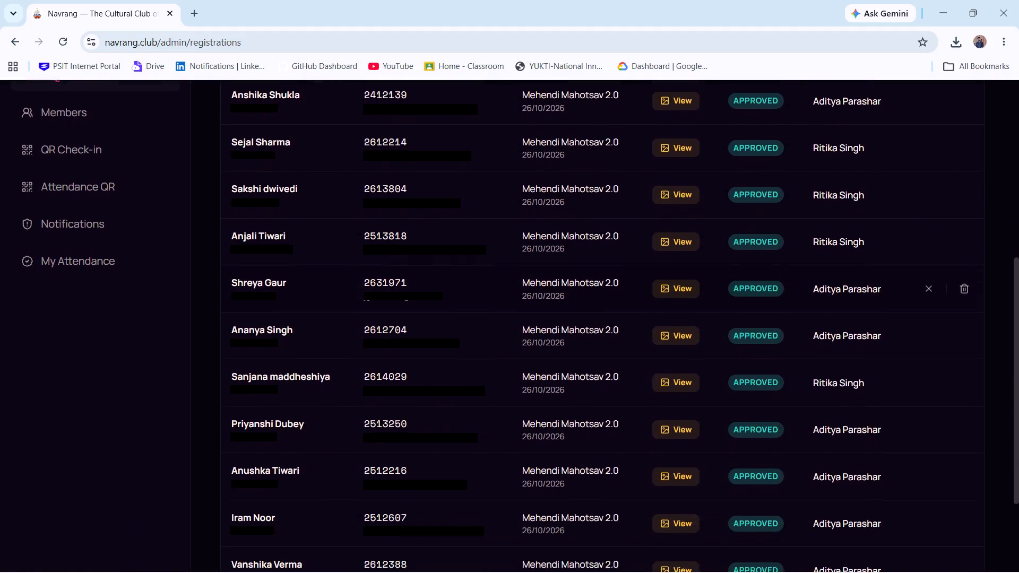
pyautogui.scroll(-2, 366, 293)
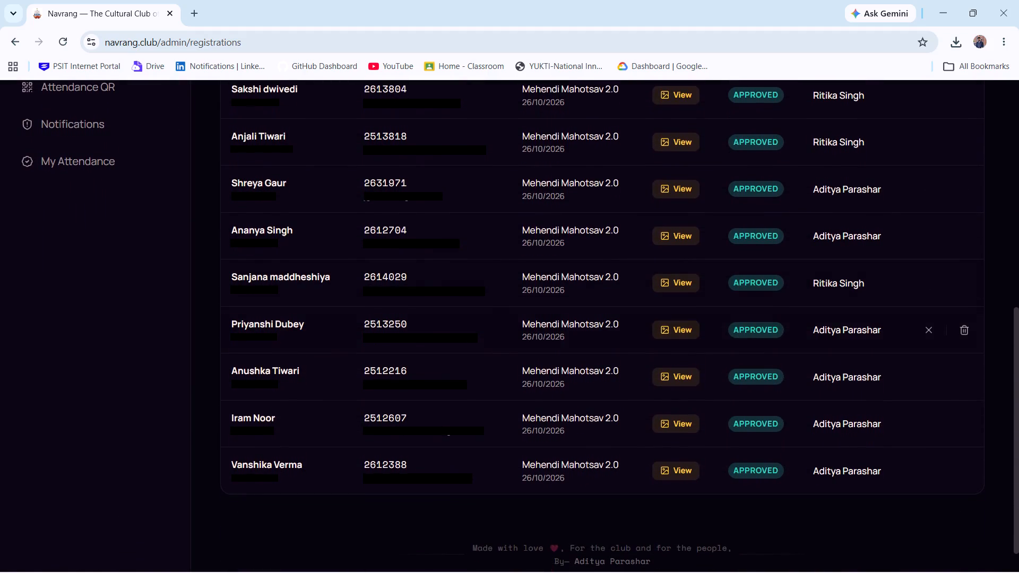
pyautogui.click(104, 345)
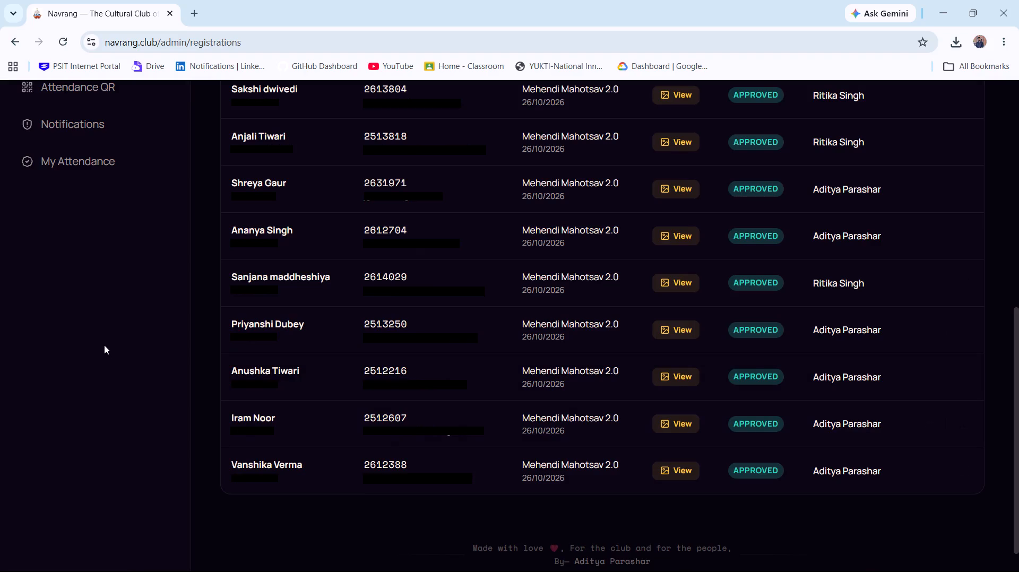
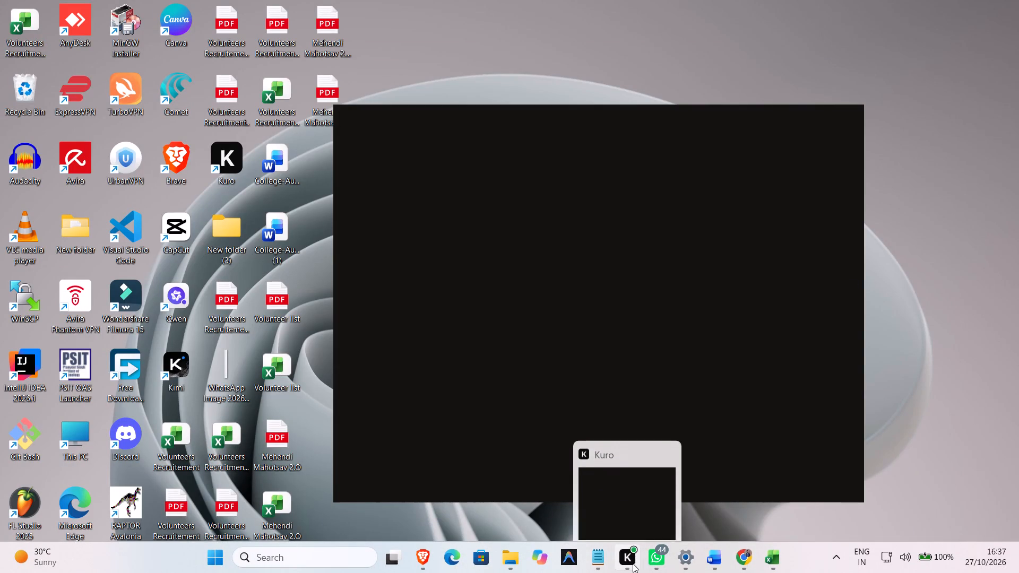
# Switch to the Chrome browser window.
pyautogui.click(773, 567)
pyautogui.click(746, 567)
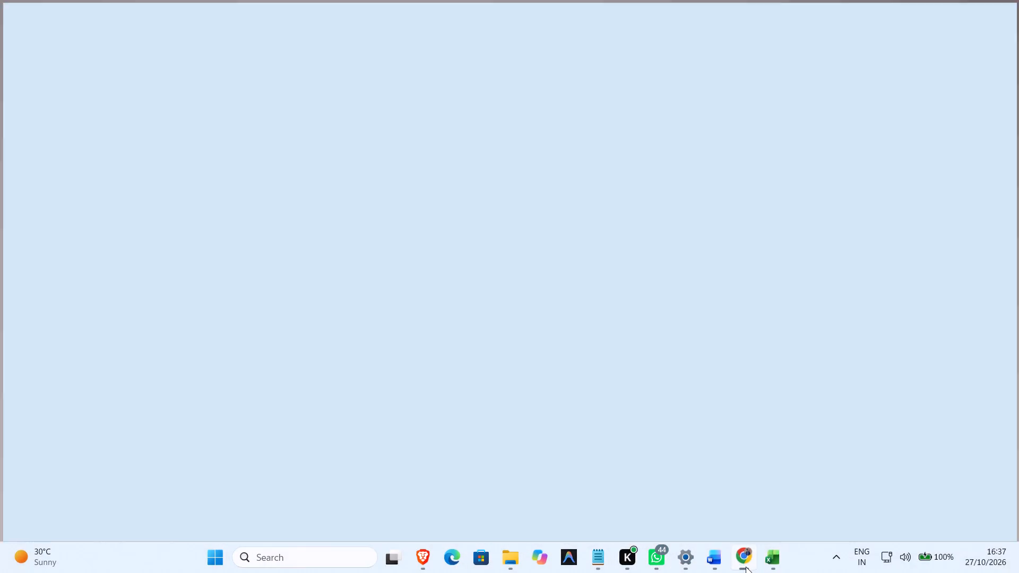
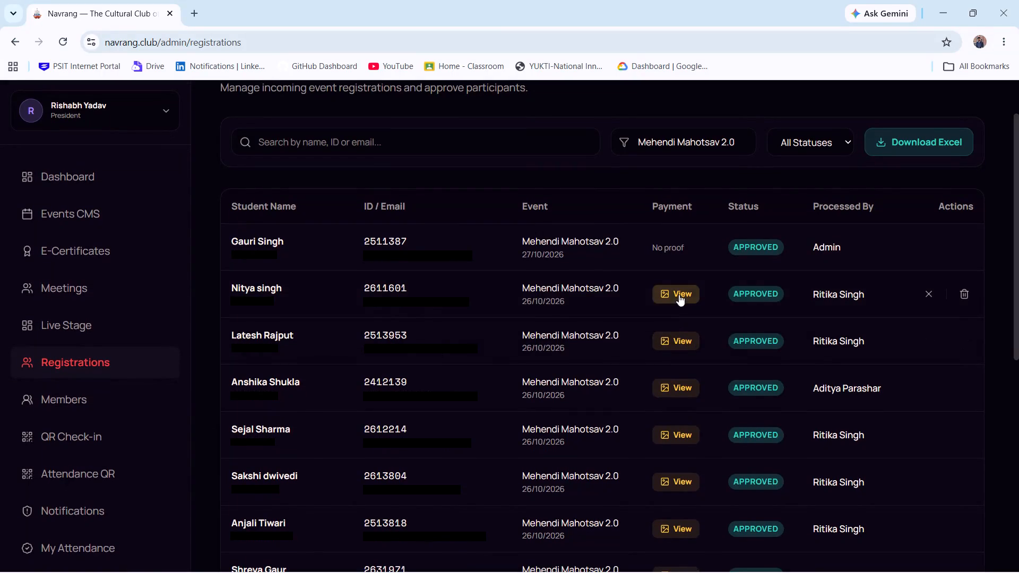
# Review the payment proofs of the second, third and fourth participants in the Mehendi Mahotsav 2.0 registrations, closing each one after checking.
pyautogui.click(678, 294)
pyautogui.click(773, 307)
pyautogui.click(661, 340)
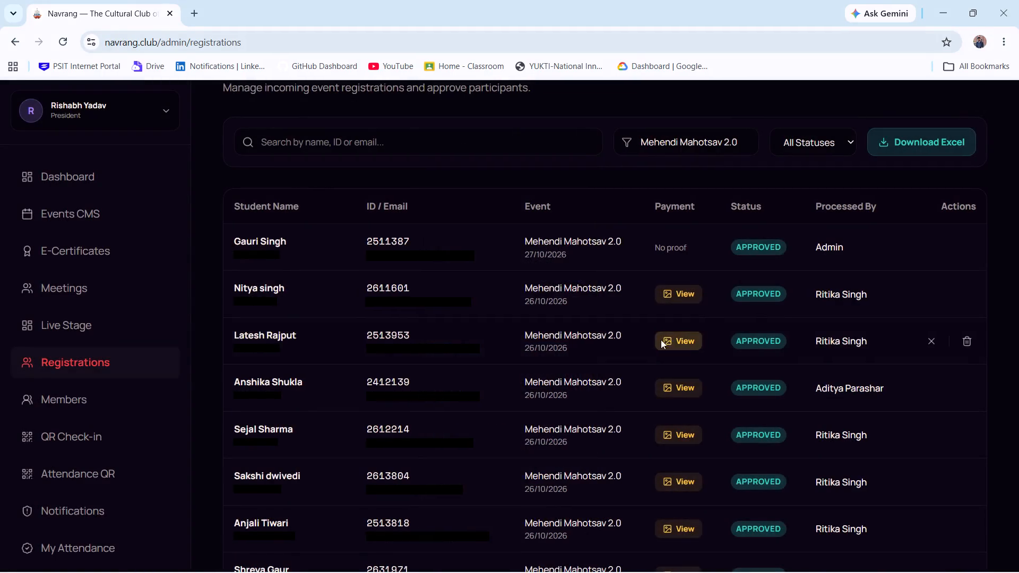
pyautogui.click(765, 334)
pyautogui.click(676, 384)
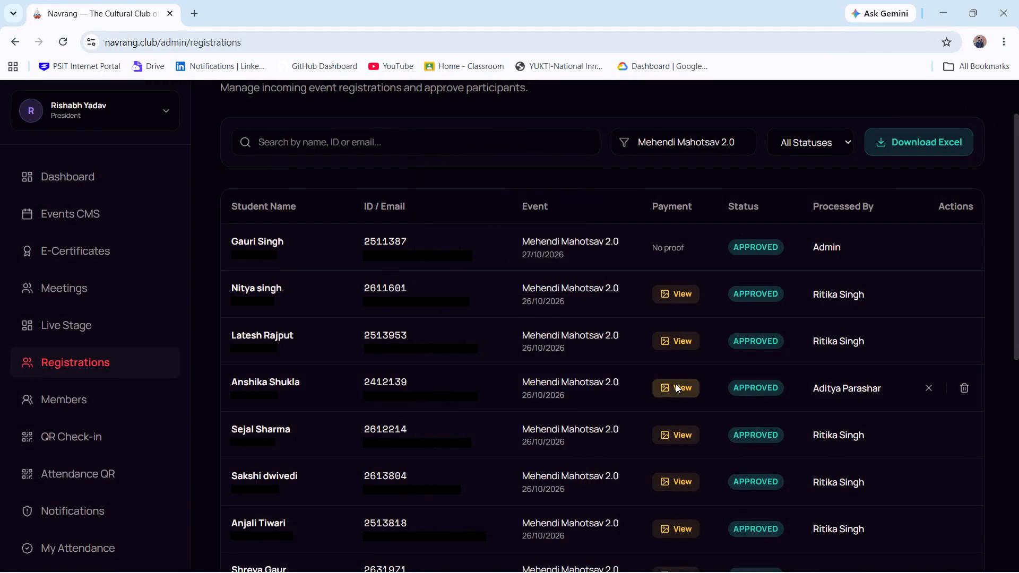
pyautogui.click(769, 348)
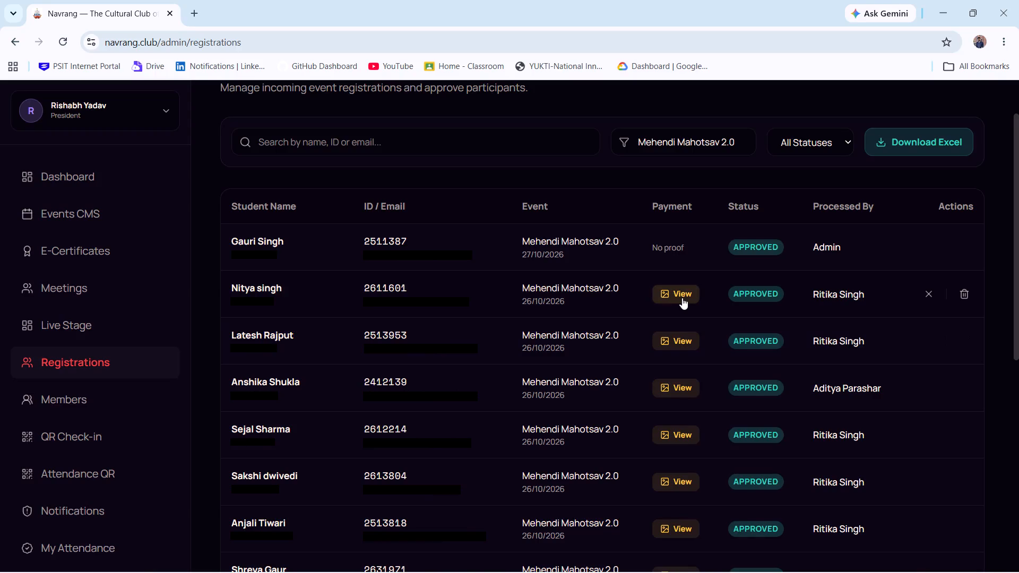
# Check the payment proofs of the fourth through seventh participants in the Mehendi Mahotsav 2.0 registrations, one after another.
pyautogui.scroll(-1, 683, 298)
pyautogui.click(679, 342)
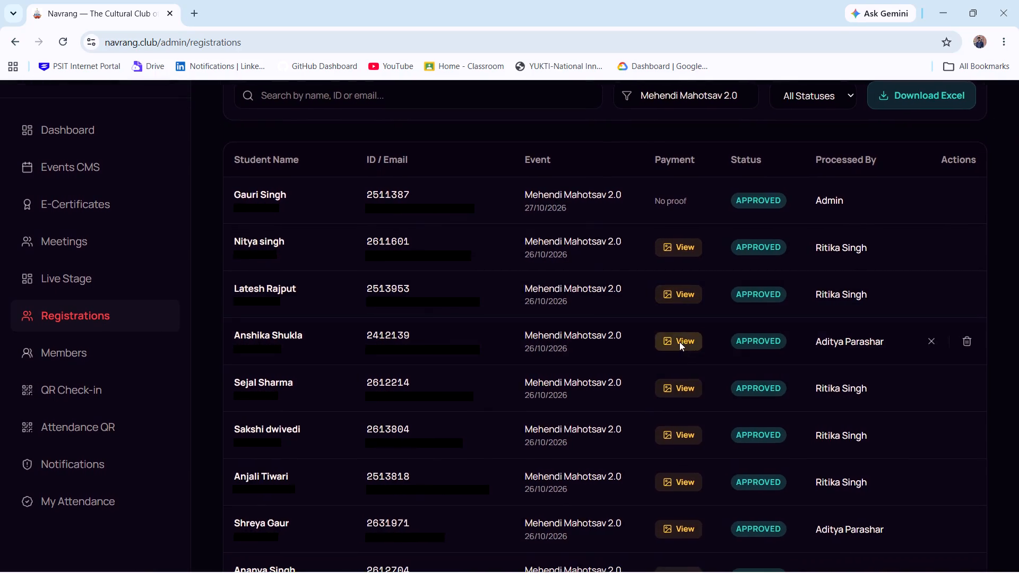
pyautogui.click(809, 339)
pyautogui.click(677, 394)
pyautogui.click(785, 363)
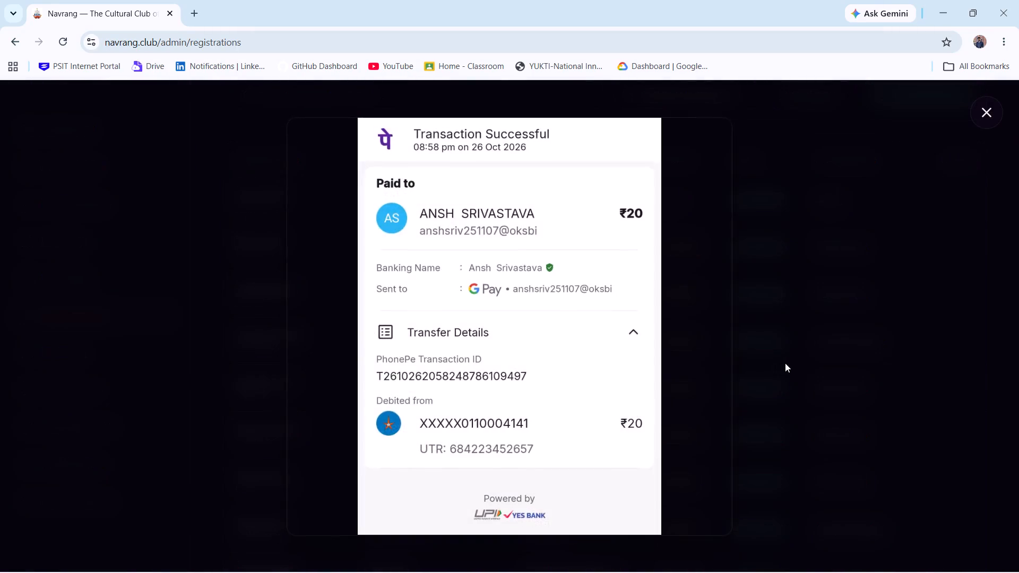
pyautogui.click(656, 450)
pyautogui.click(672, 437)
pyautogui.click(770, 400)
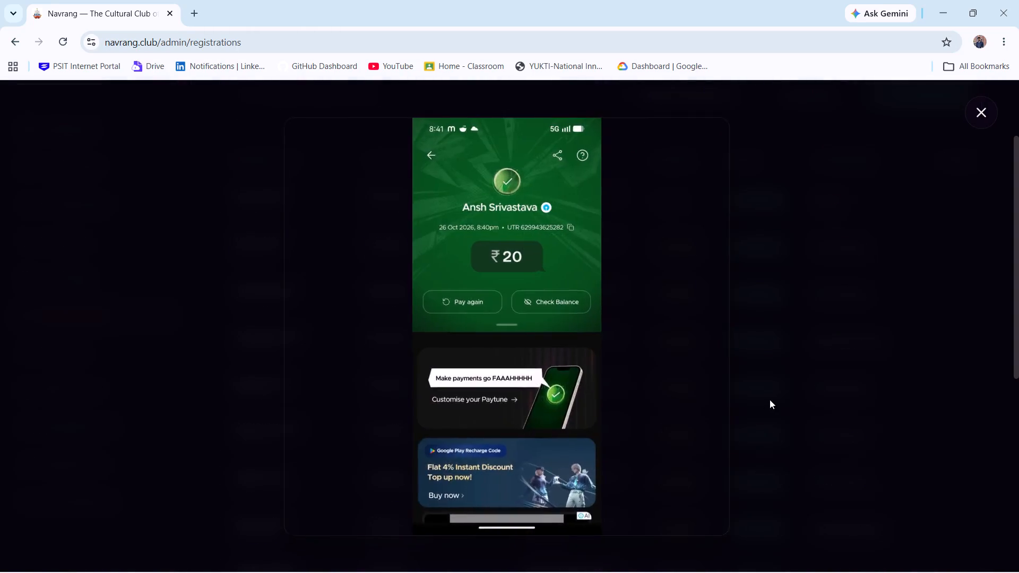
pyautogui.click(665, 481)
pyautogui.click(814, 388)
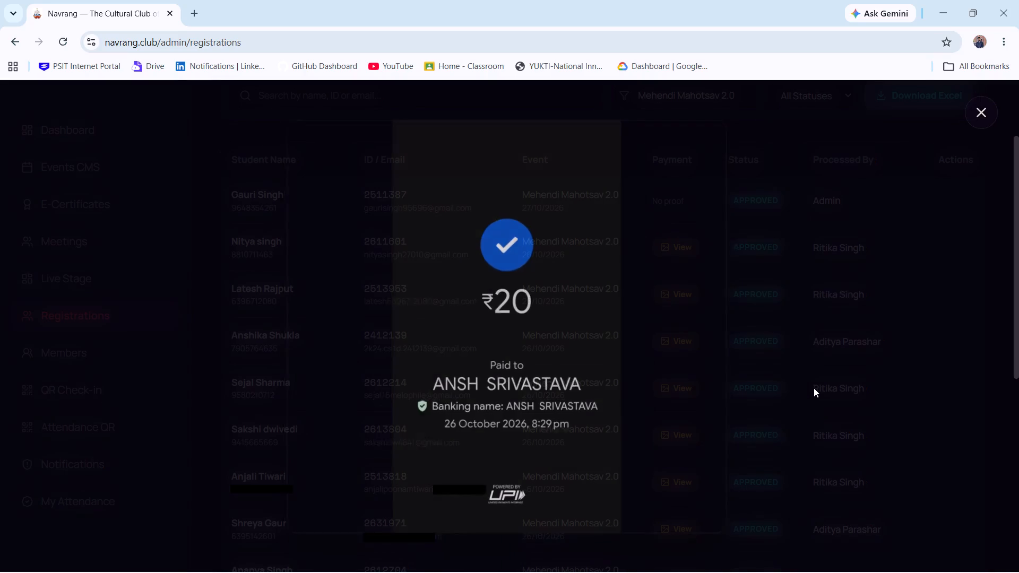